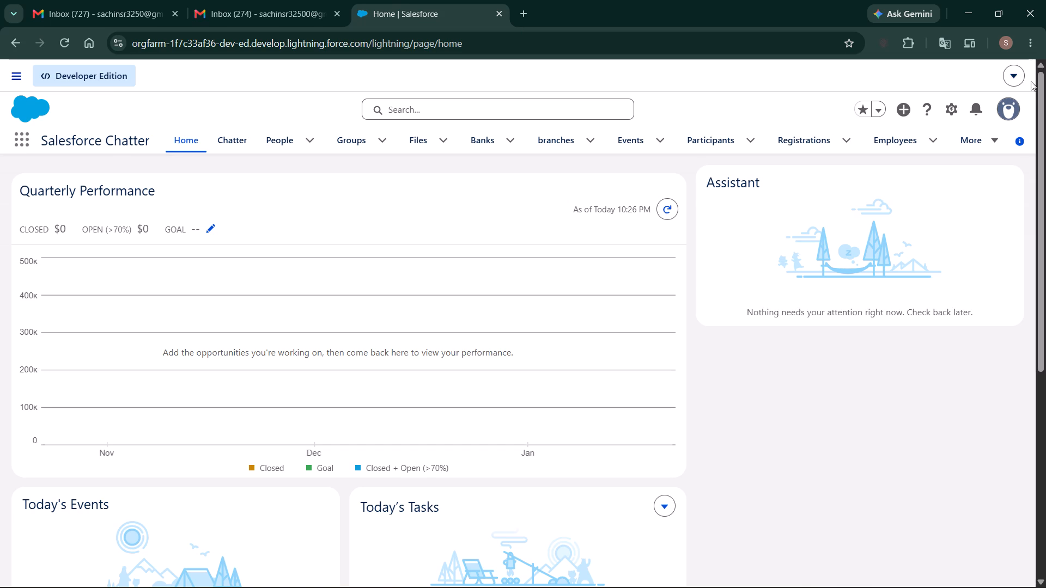
Open Salesforce Setup from the Salesforce Chatter home page.
left_click(952, 114)
left_click(887, 176)
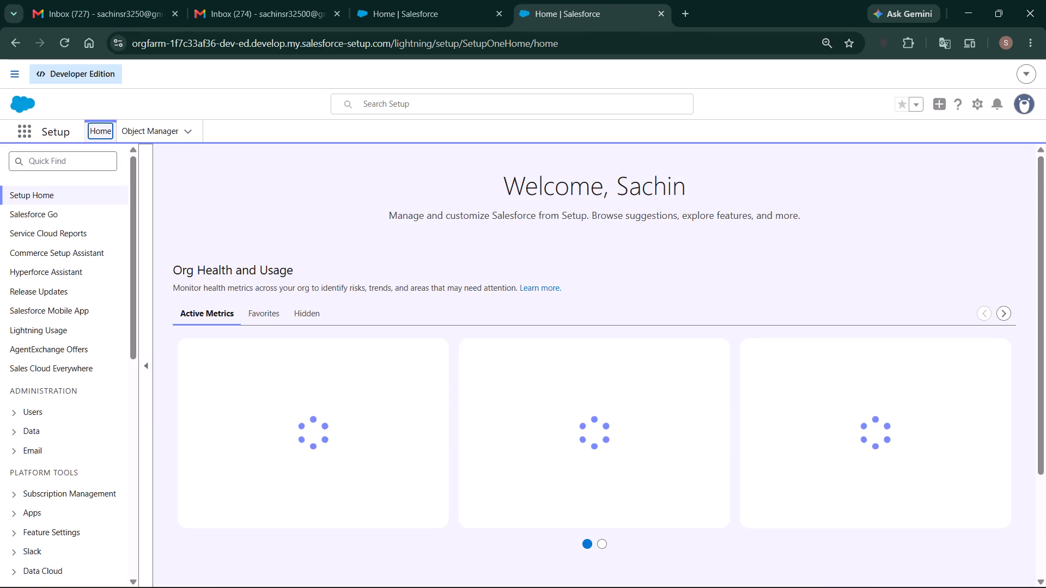
Dismiss the My Service Journey pop-up covering the Recent Items list on the Setup home page.
left_click(55, 189)
scroll(597, 445, "down", 2)
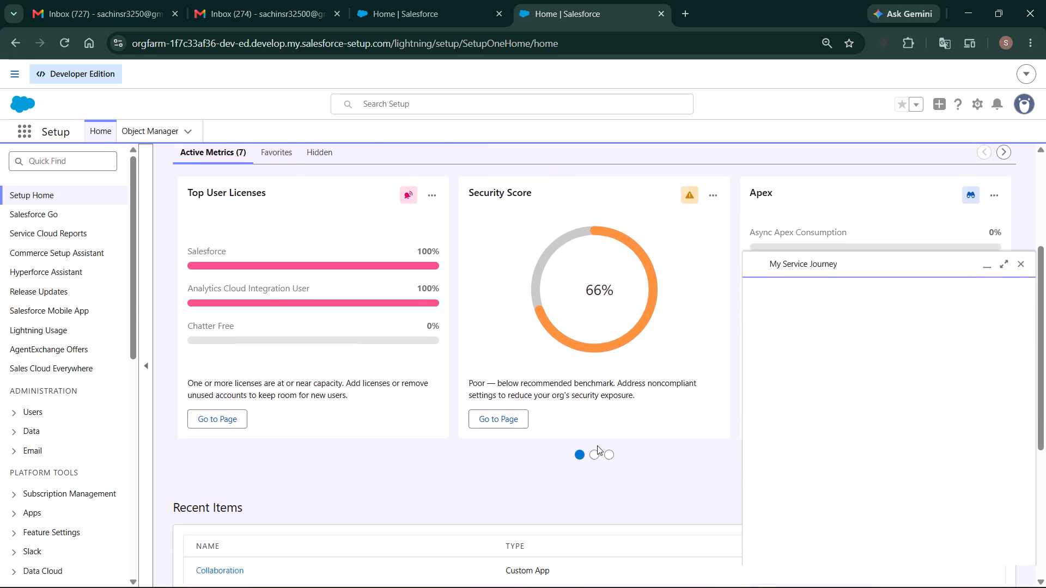
scroll(597, 445, "down", 3)
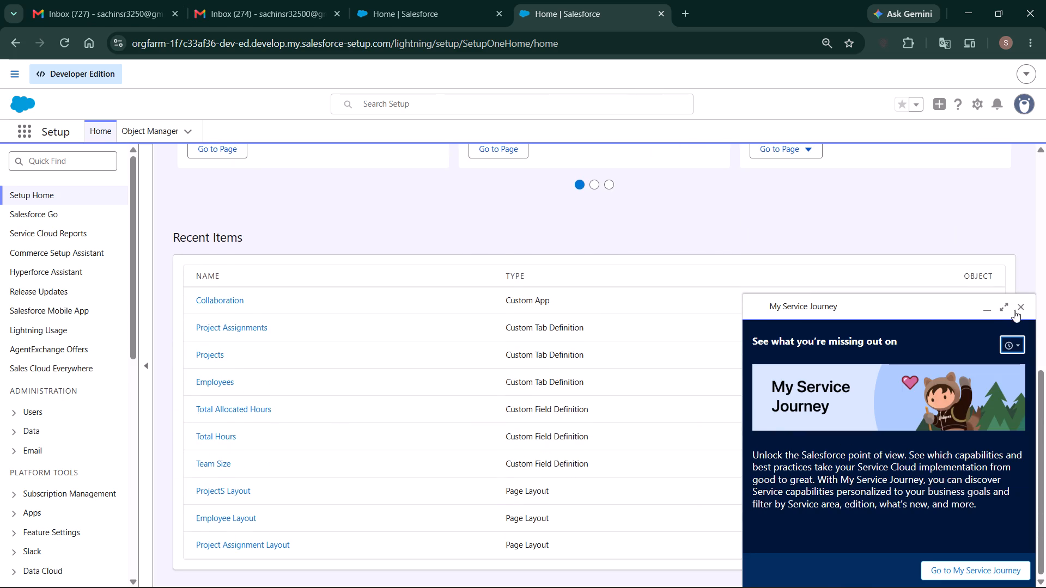
left_click(1018, 309)
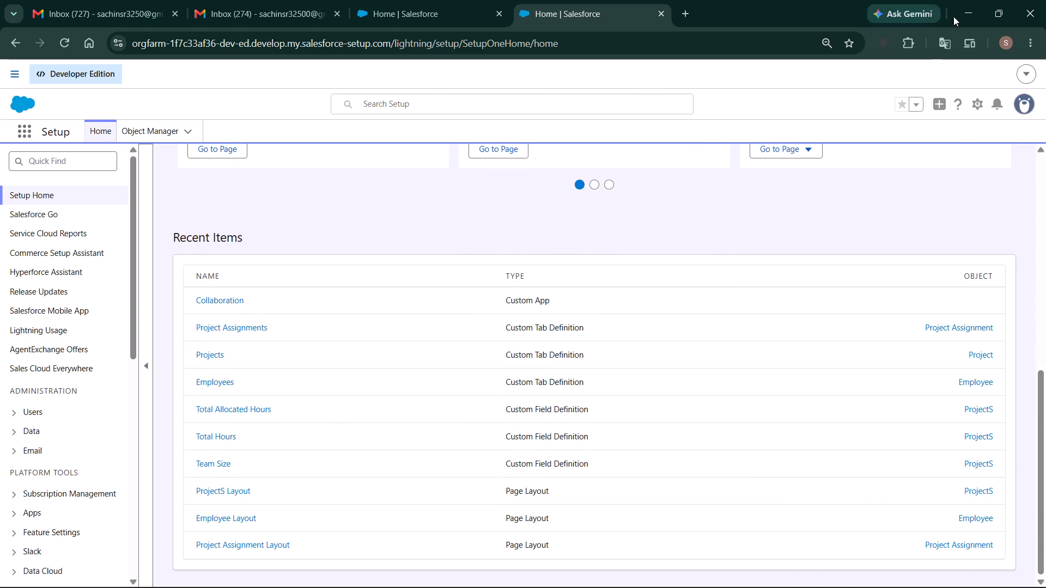
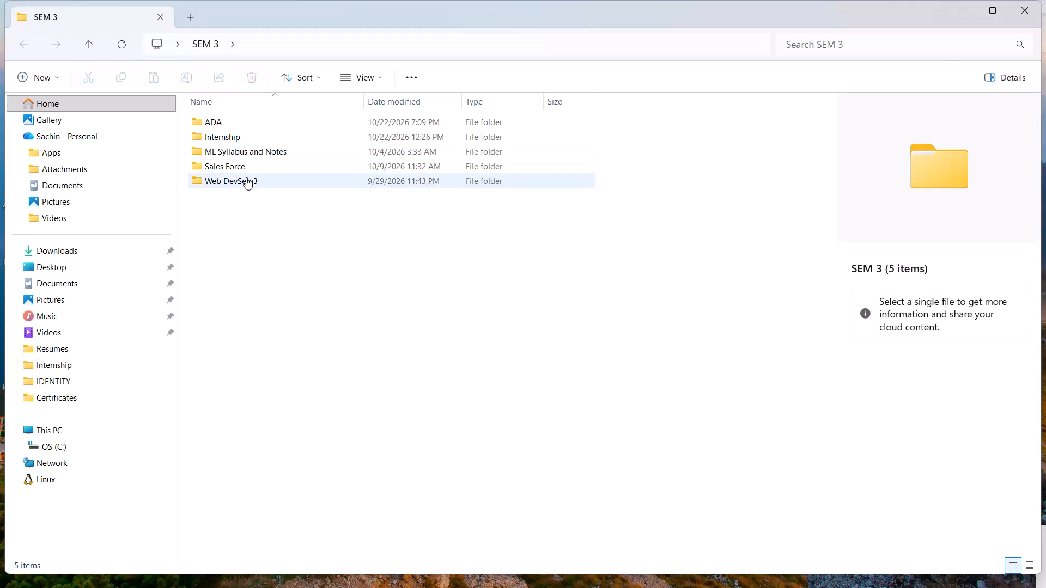
In File Explorer, open the Salesforce_Junction_Object PDF from the Sales Force folder inside SEM 3.
left_click(232, 156)
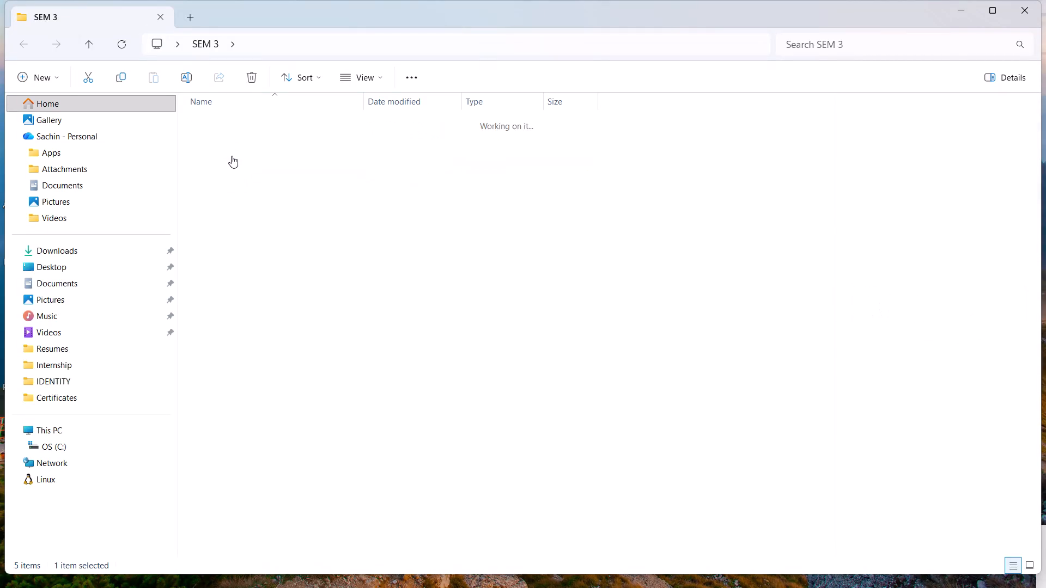
left_click(29, 41)
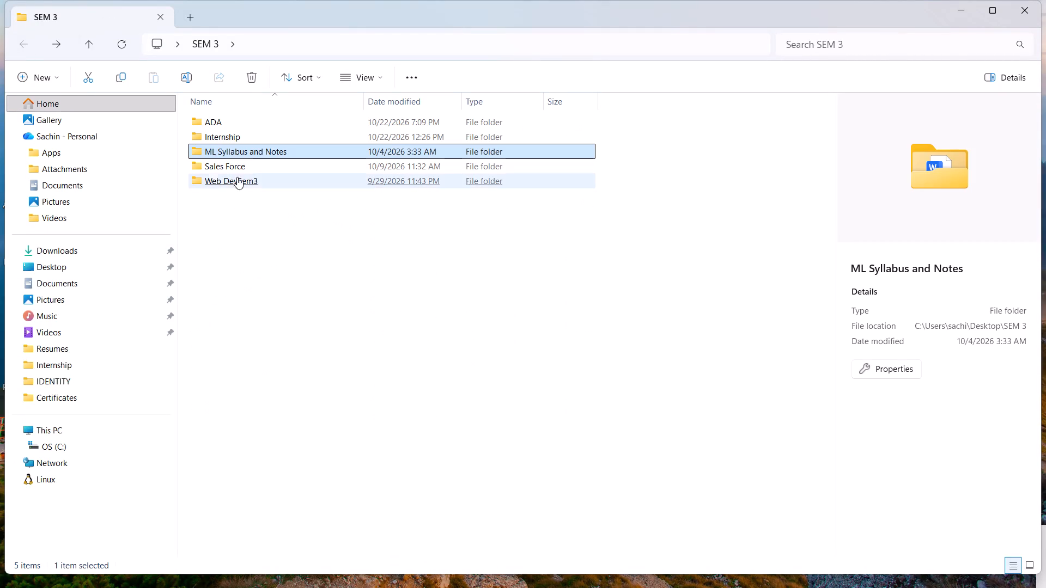
left_click(224, 167)
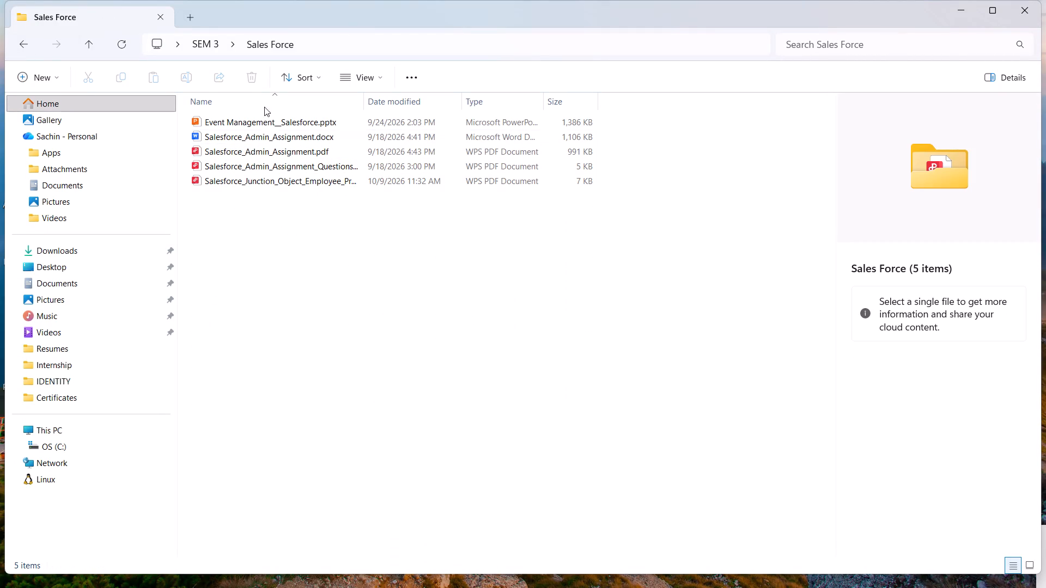
left_click(241, 180)
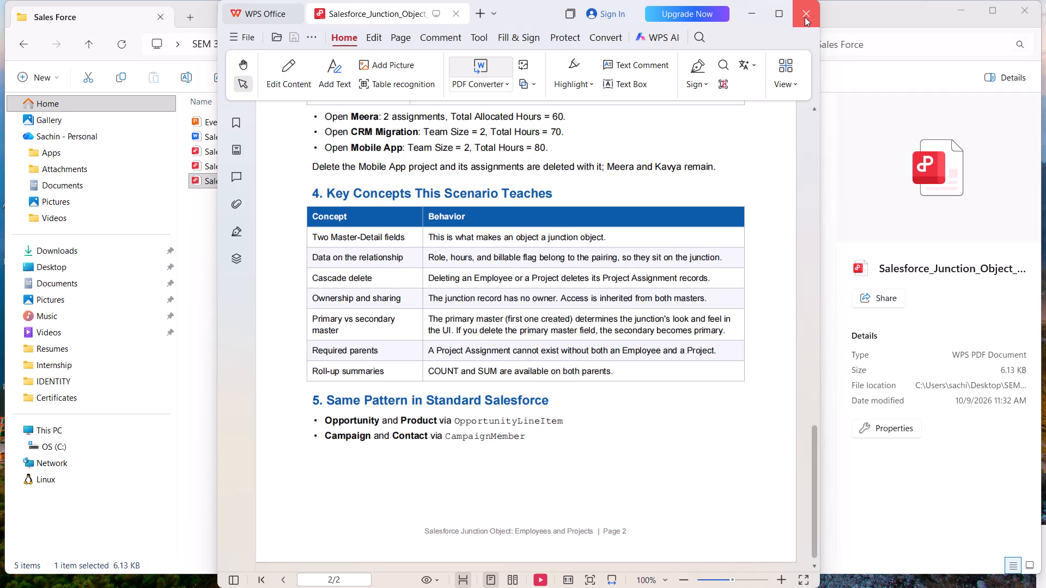
Read through both pages of the junction object PDF, examining the scenario, implementation steps, test records and key concepts.
scroll(514, 203, "up", 5)
scroll(514, 203, "down", 4)
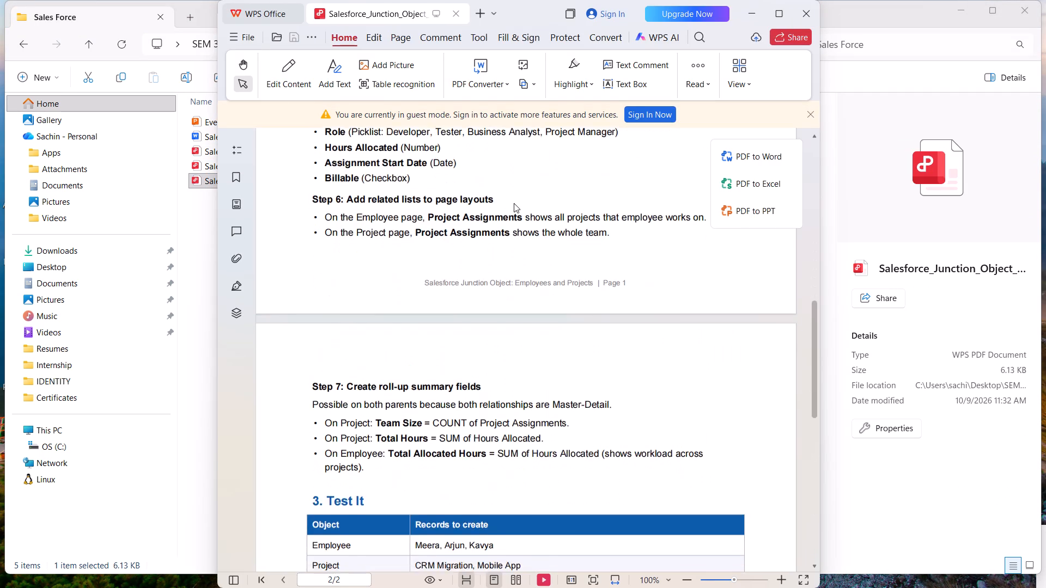
scroll(514, 203, "down", 12)
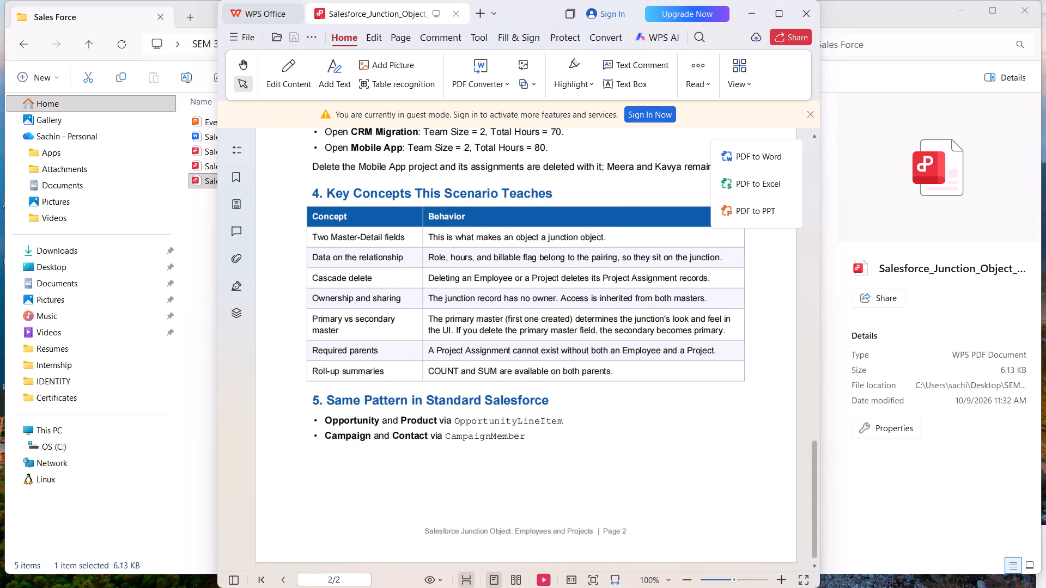
scroll(491, 318, "up", 2)
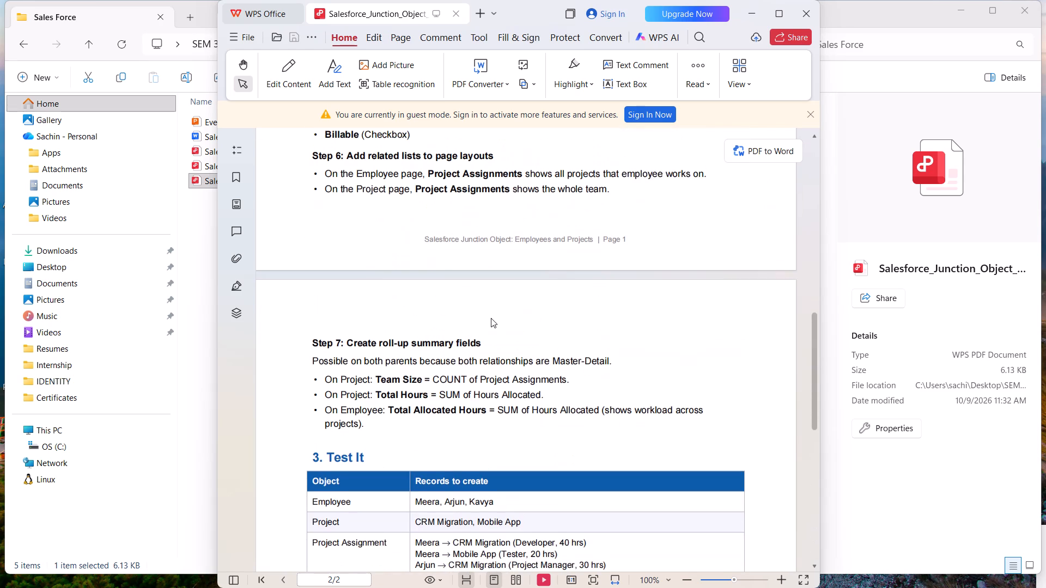
scroll(491, 318, "down", 1)
scroll(497, 244, "up", 4)
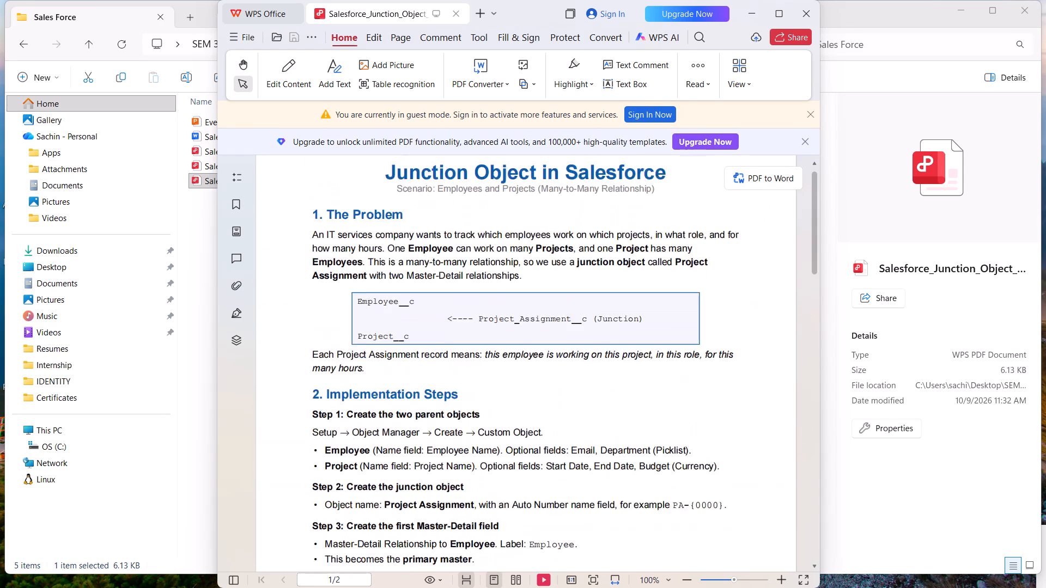
scroll(497, 244, "up", 3)
scroll(502, 296, "up", 1)
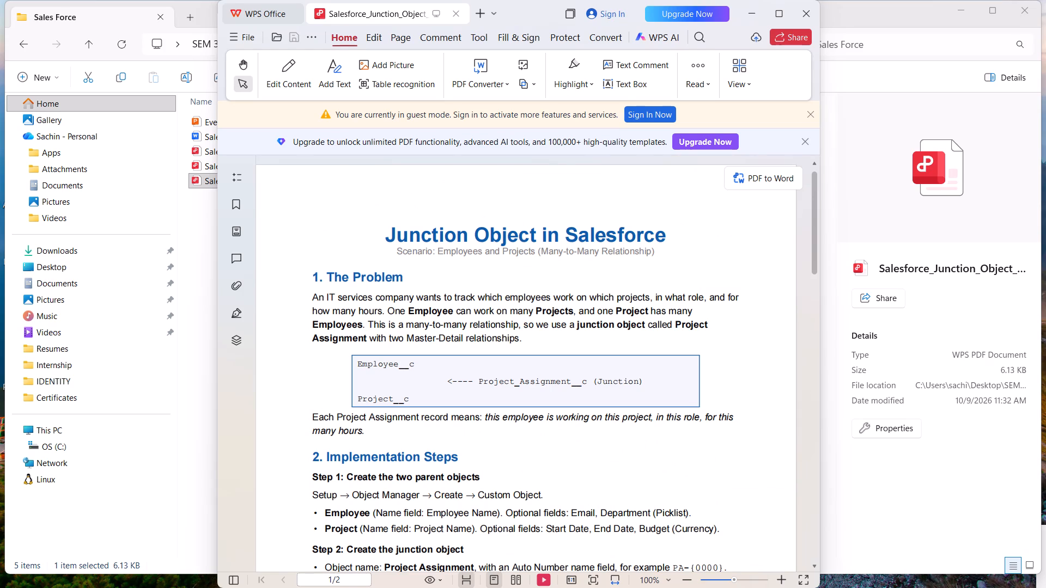
scroll(502, 296, "up", 1)
scroll(502, 296, "down", 3)
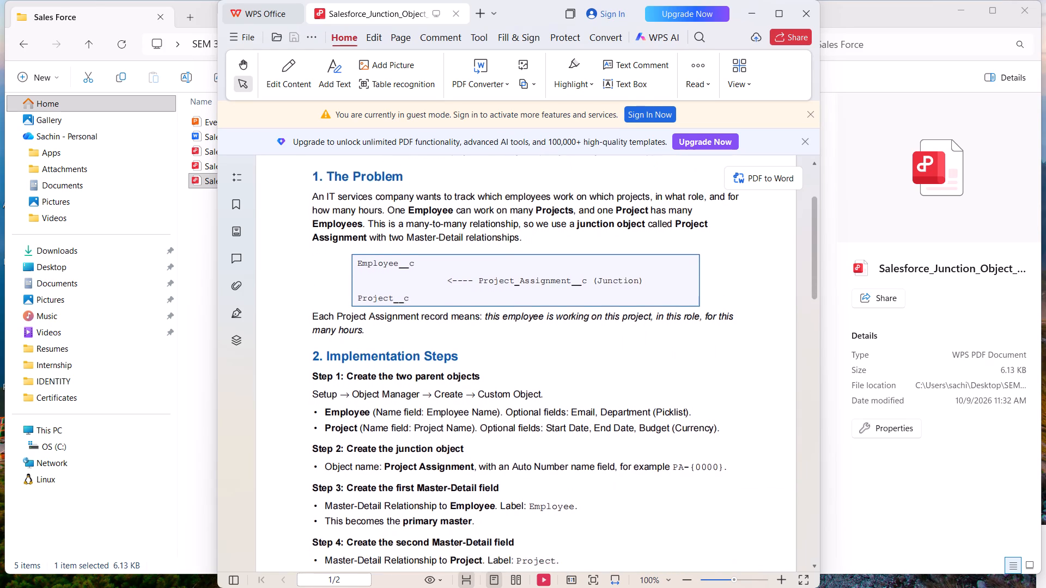
scroll(502, 296, "down", 5)
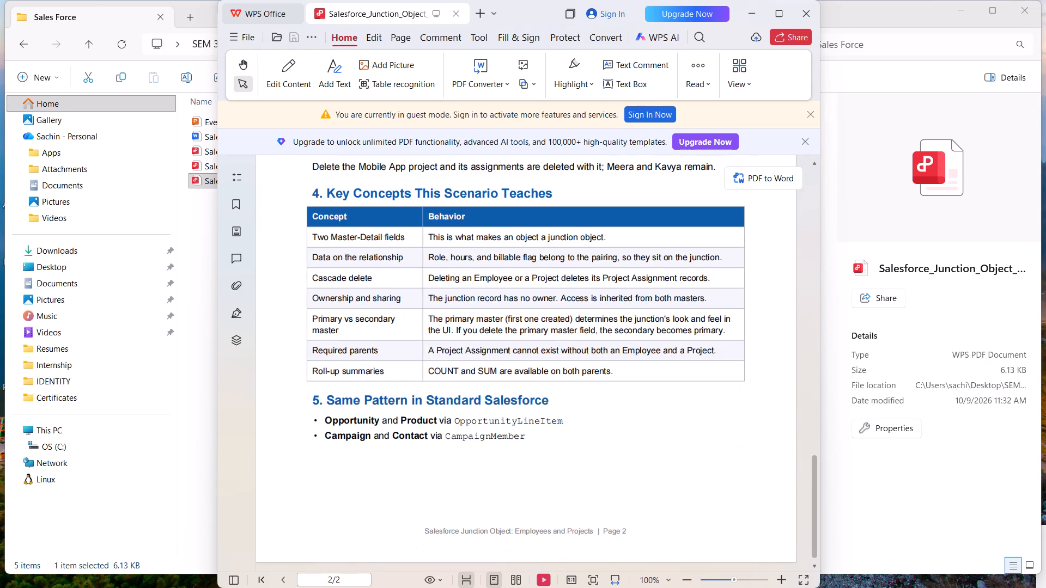
scroll(502, 296, "down", 1)
scroll(497, 242, "up", 1)
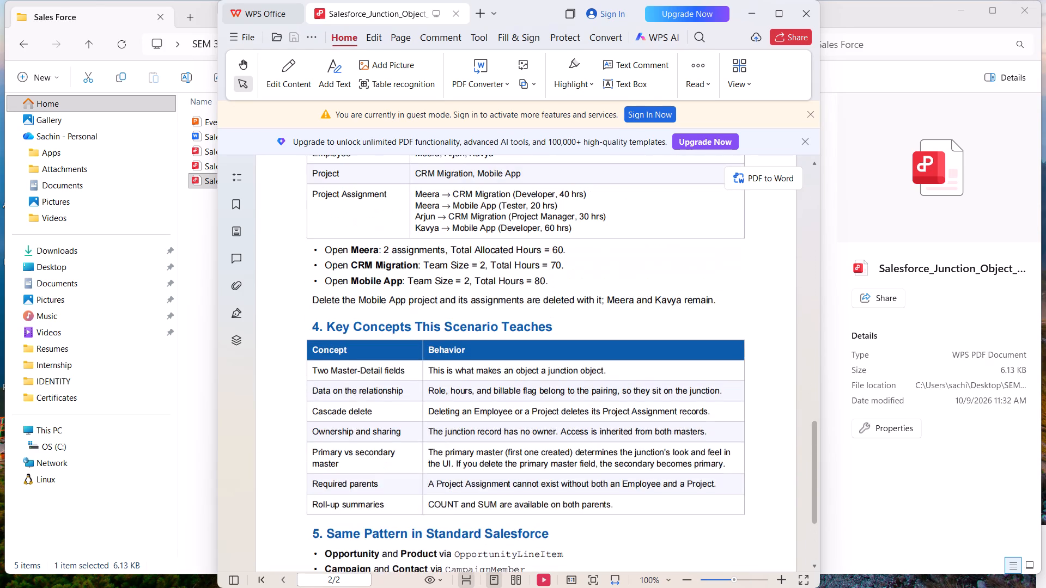
scroll(497, 242, "up", 1)
scroll(492, 285, "up", 1)
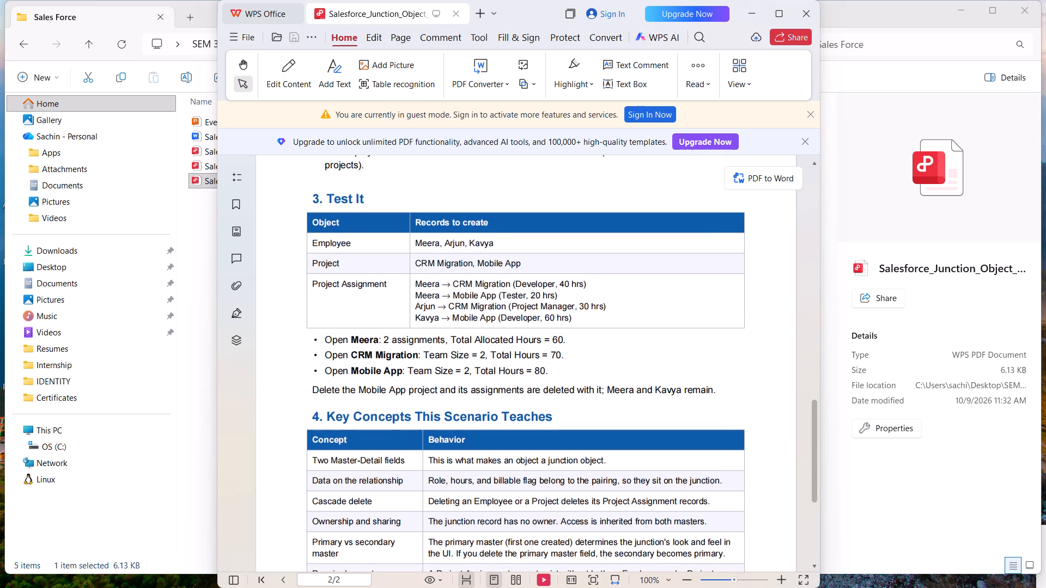
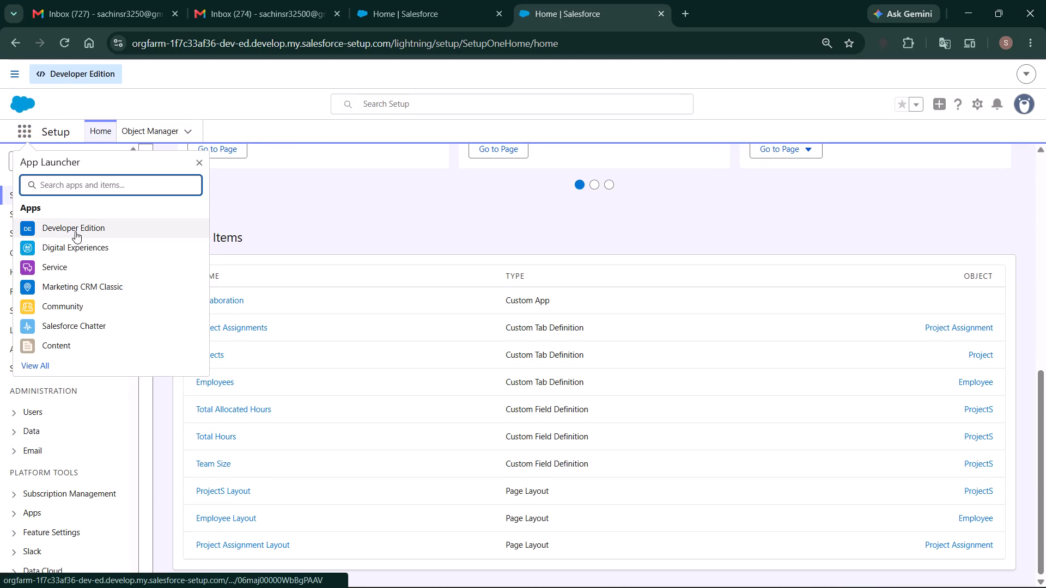
Search the App Launcher for "Event" and open the EventSync app.
scroll(82, 325, "down", 1)
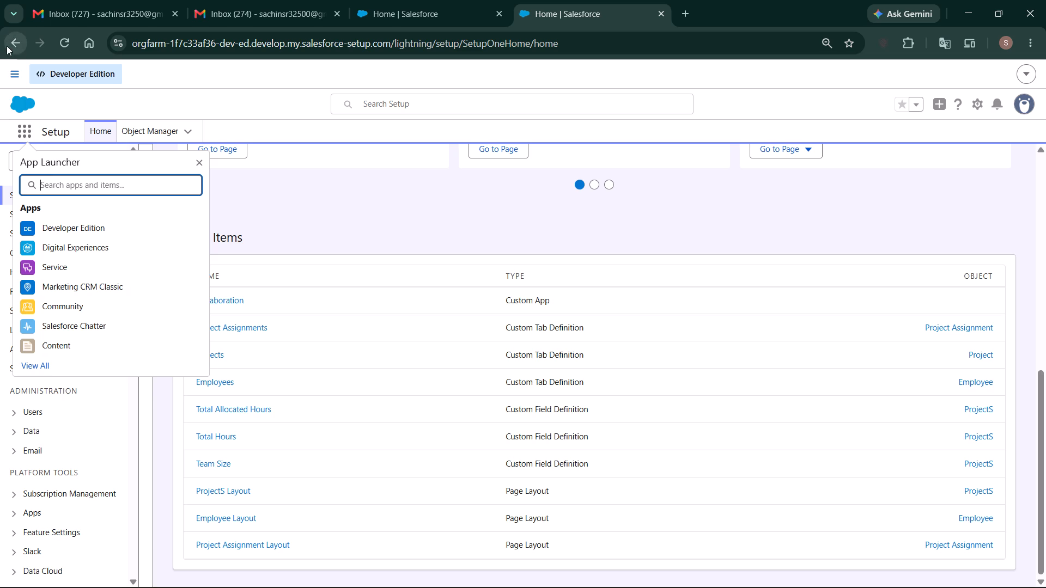
left_click(74, 191)
type("eVENT")
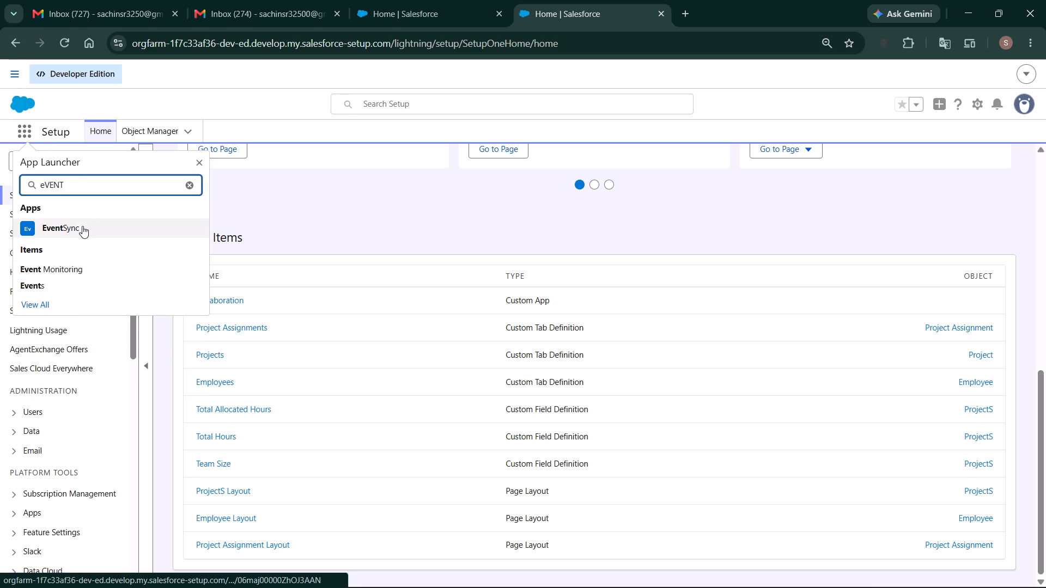
left_click(82, 226)
double_click(82, 226)
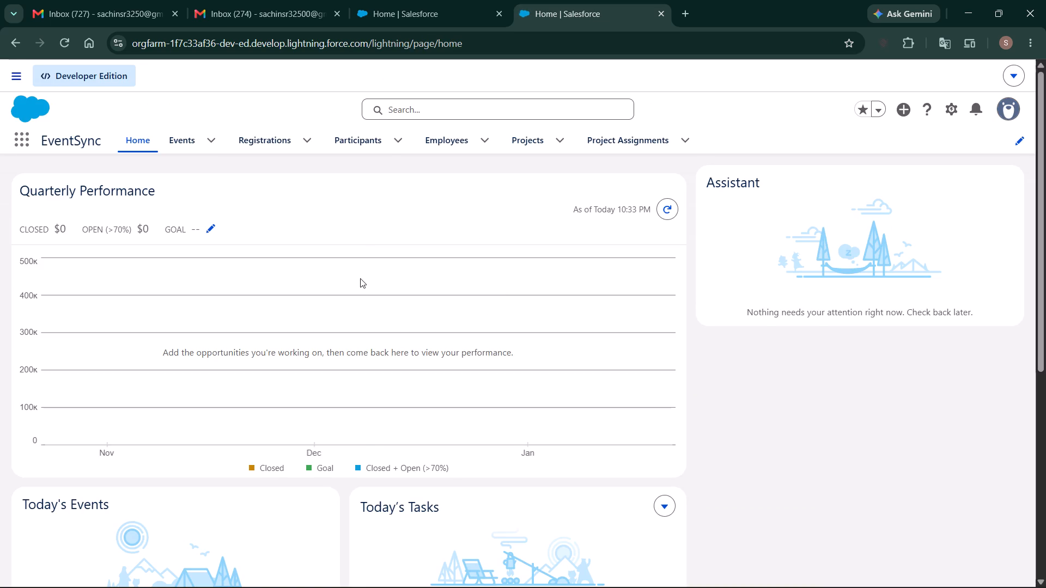
Look over the EventSync home page and briefly visit its Events list before returning to Home.
scroll(361, 443, "down", 4)
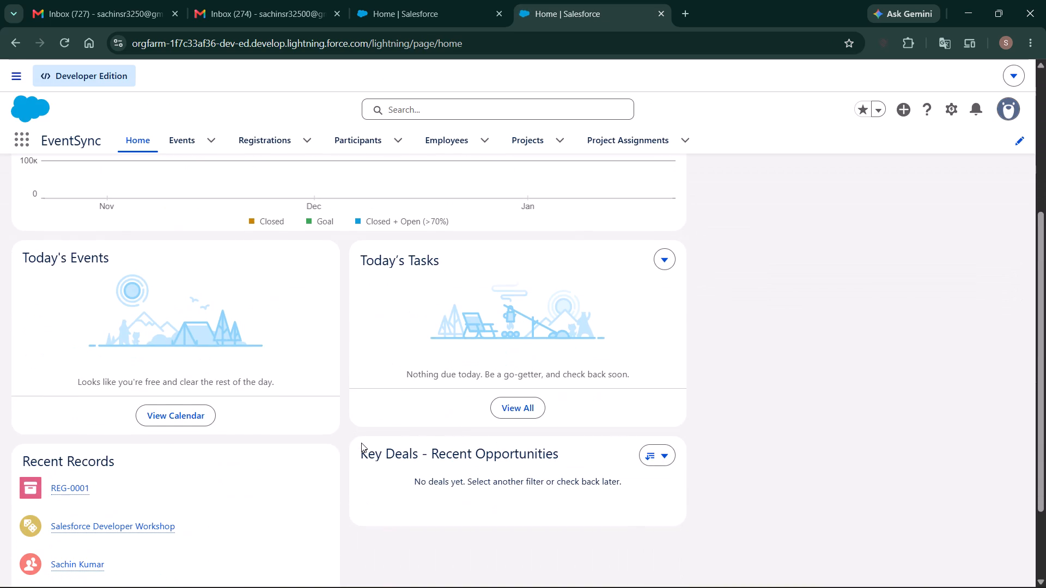
scroll(361, 443, "down", 1)
scroll(361, 443, "up", 4)
scroll(280, 216, "up", 1)
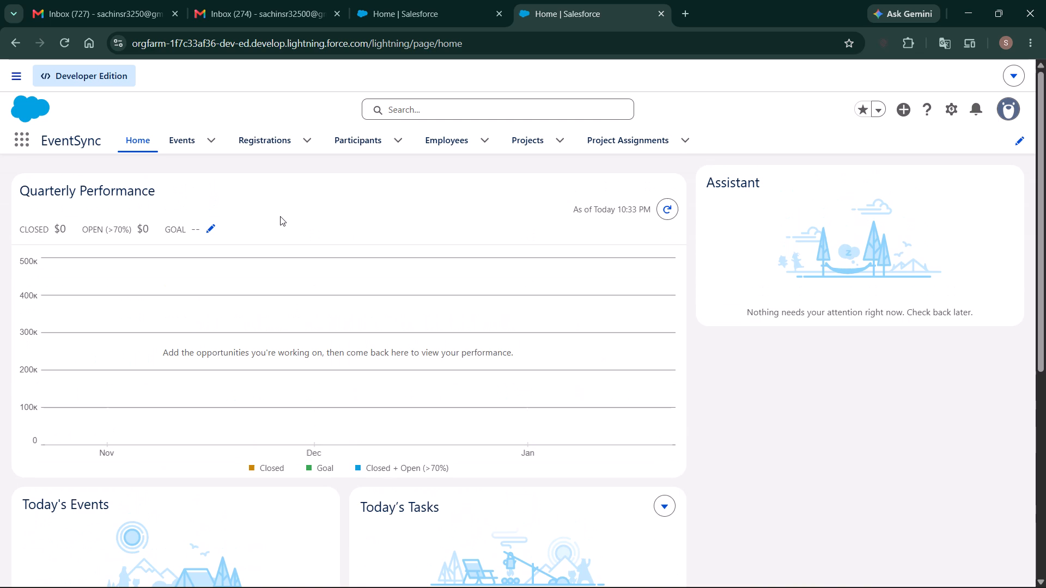
scroll(280, 216, "up", 1)
left_click(197, 142)
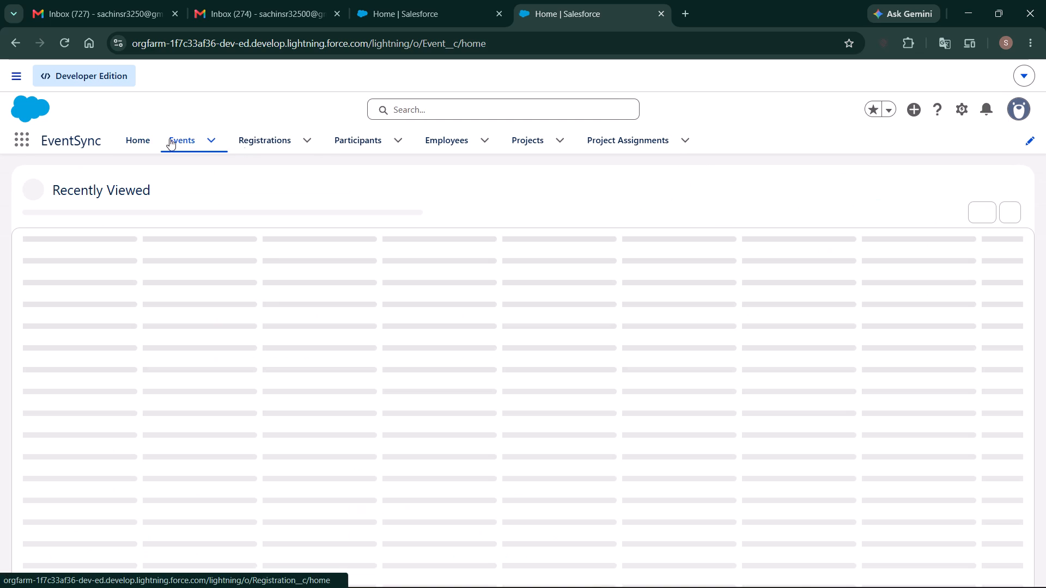
left_click(151, 139)
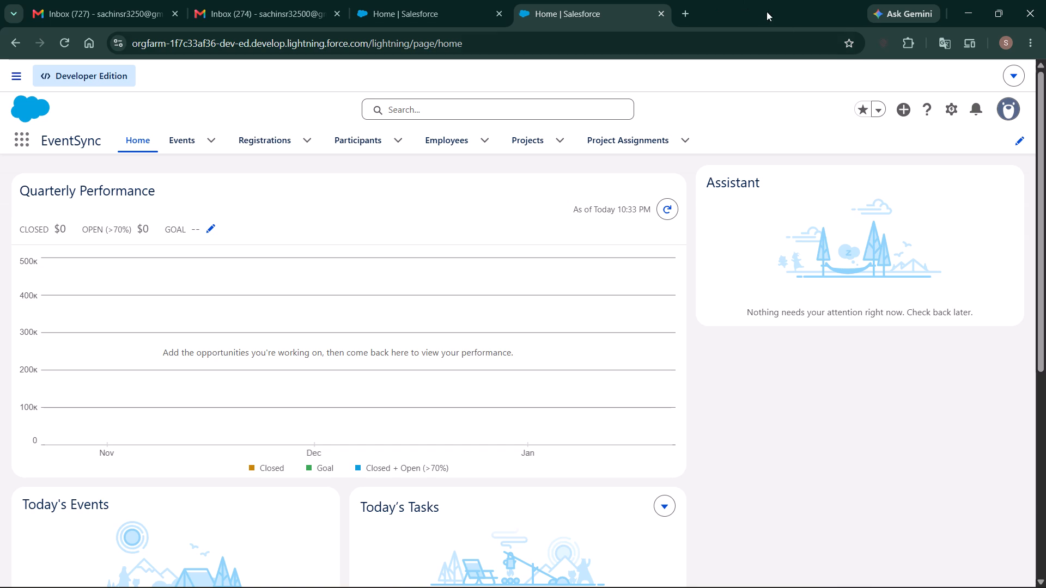
Open Setup from EventSync, filter the setup pages by "app", and open App Manager.
left_click(946, 114)
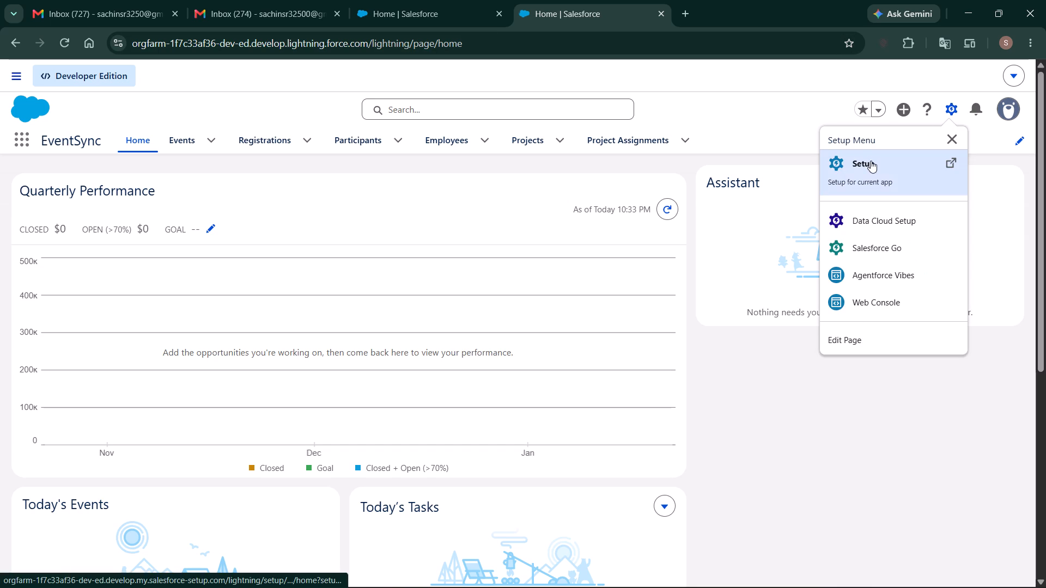
left_click(871, 161)
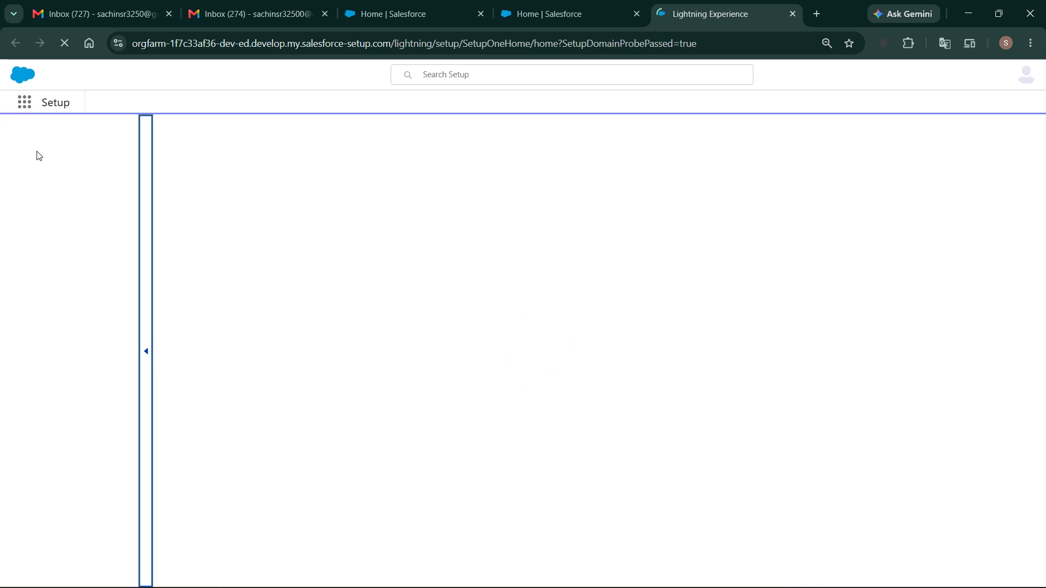
left_click(45, 167)
type("aPP MENU")
key("Return")
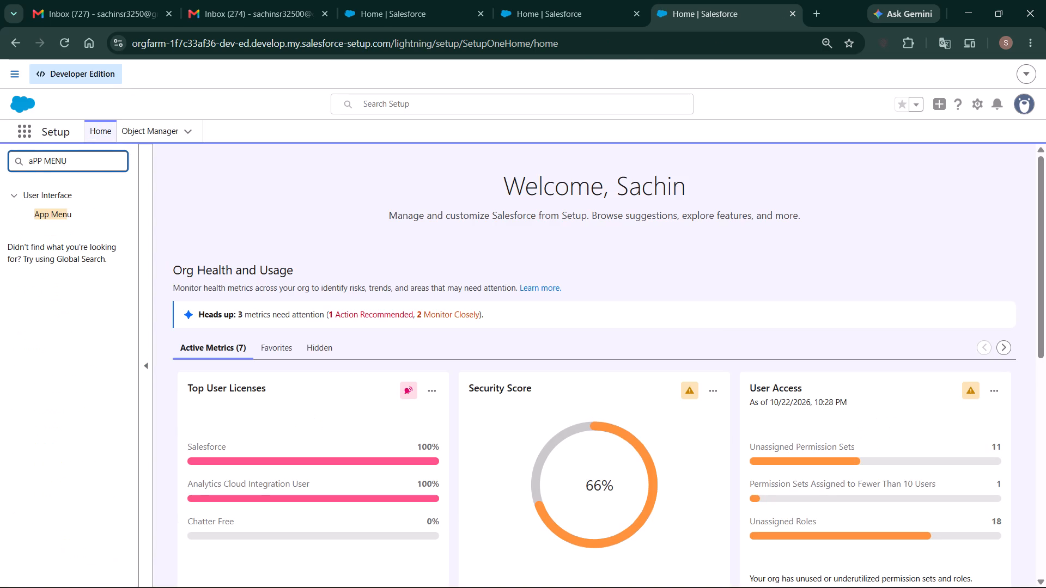
key("BackSpace")
key("BackSpace")
key("BackSpace")
key("BackSpace")
key("BackSpace")
key("BackSpace")
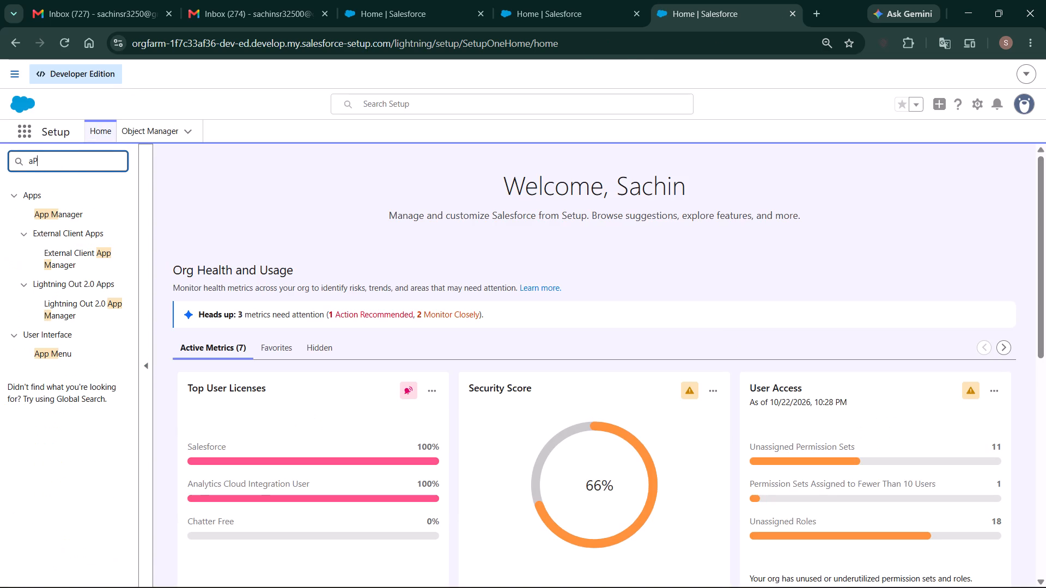
key("BackSpace")
type("ppm")
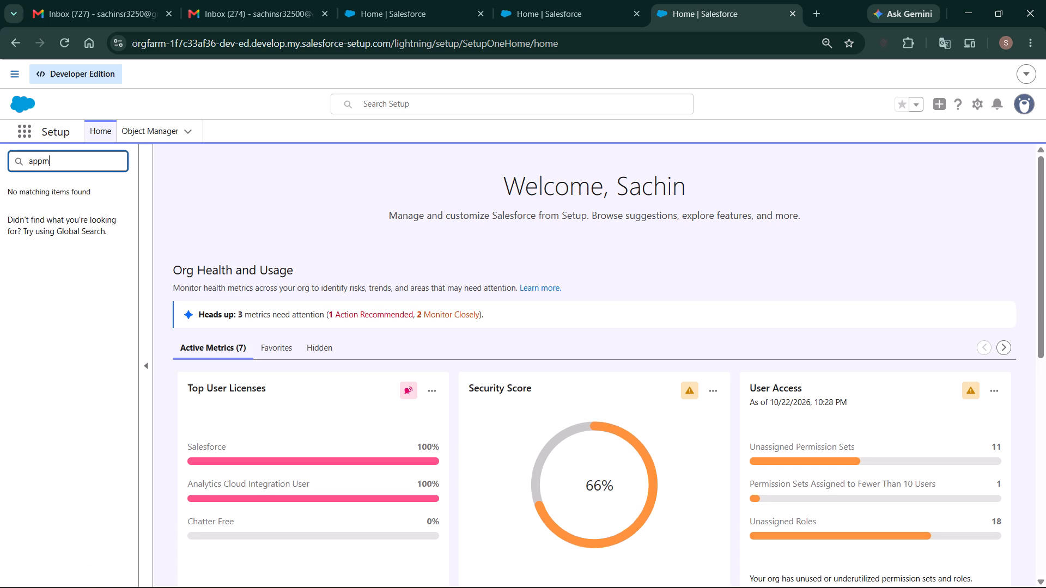
key("BackSpace")
key("space")
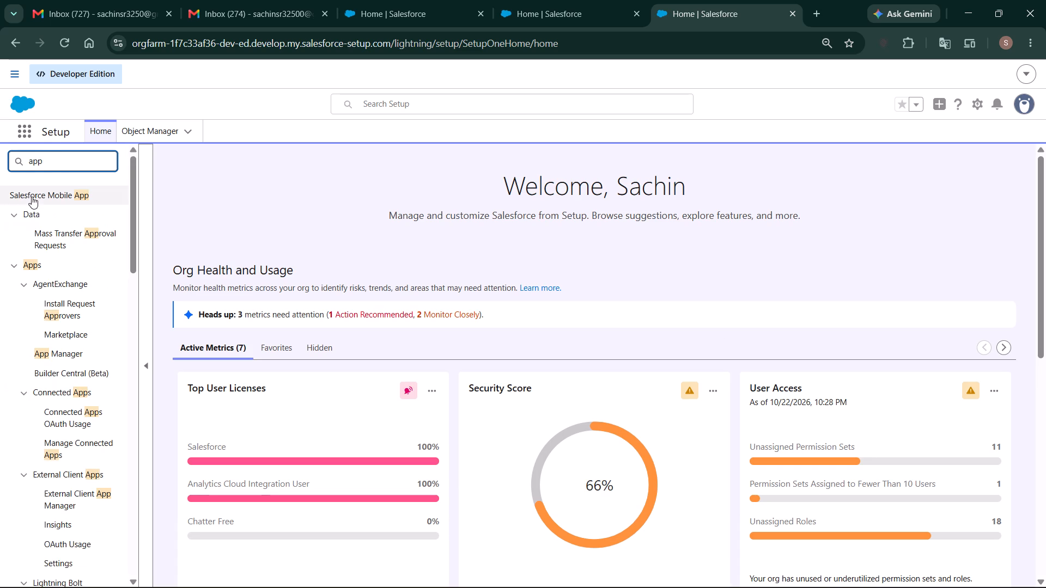
left_click(74, 354)
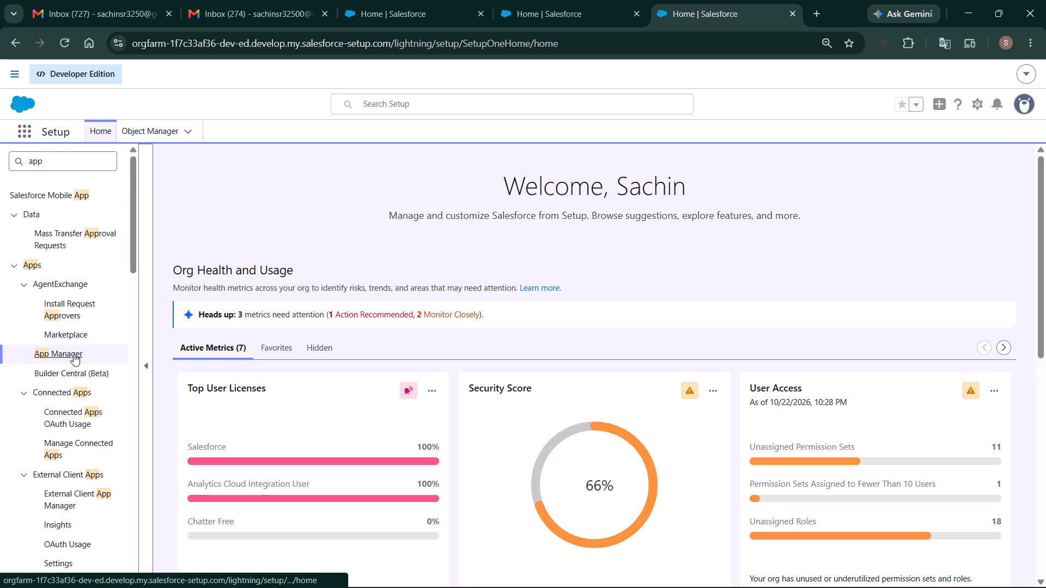
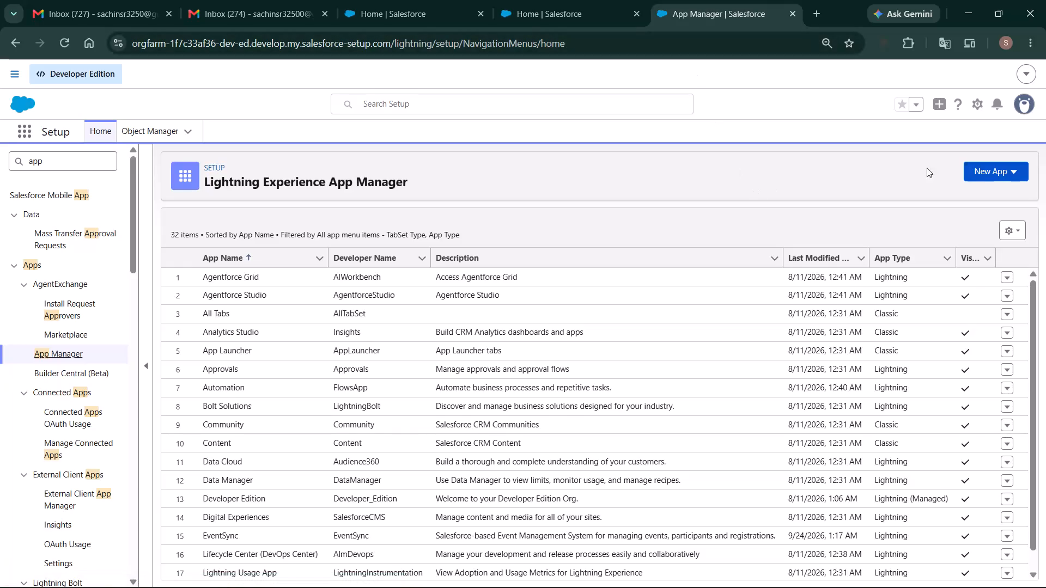
Start a new Lightning app and enter "KIET College" as its app name.
left_click(997, 172)
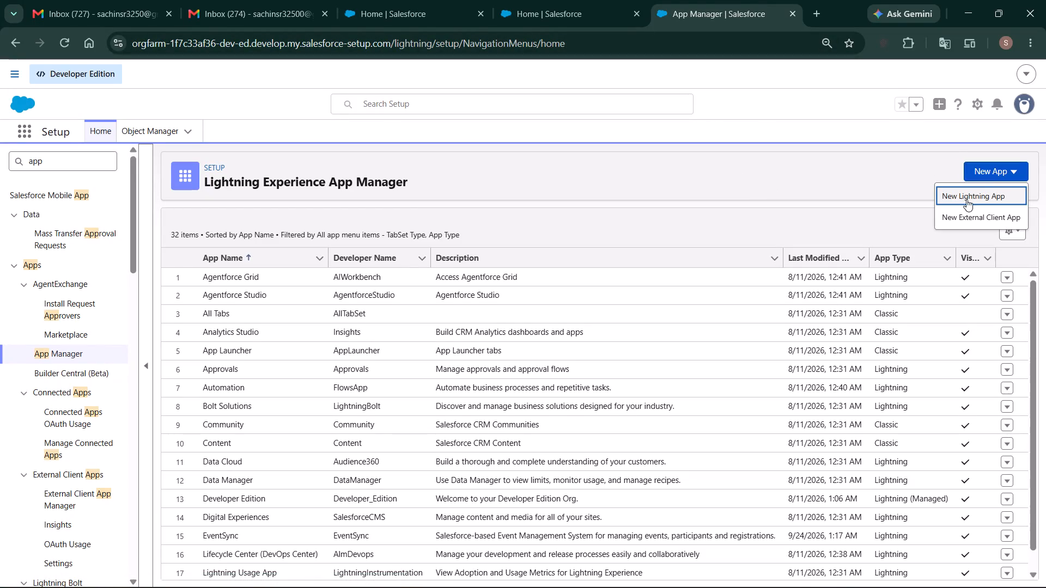
left_click(960, 195)
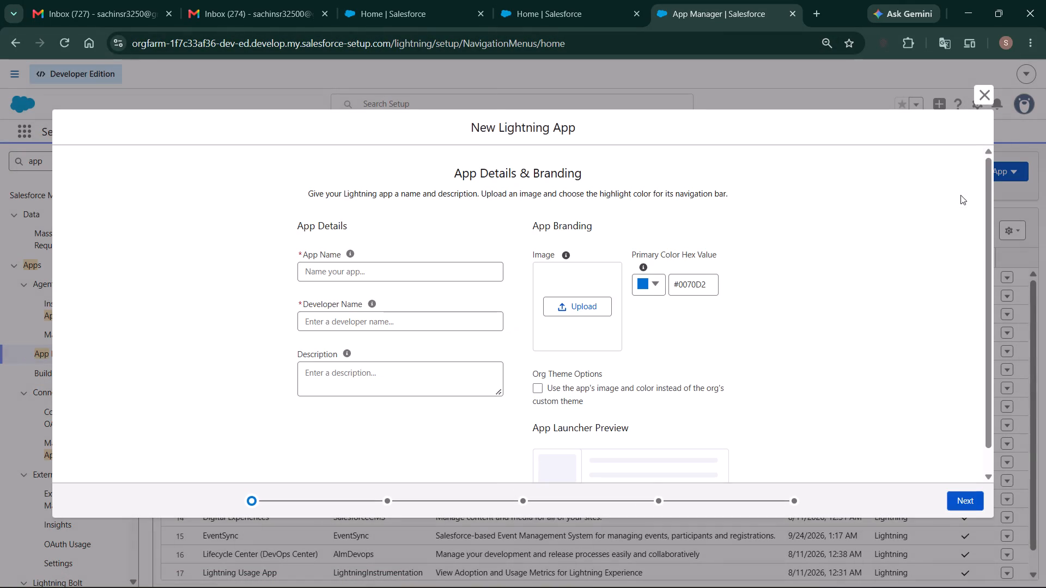
left_click(350, 269)
type("KIEt")
key("BackSpace")
key("shift+y")
key("BackSpace")
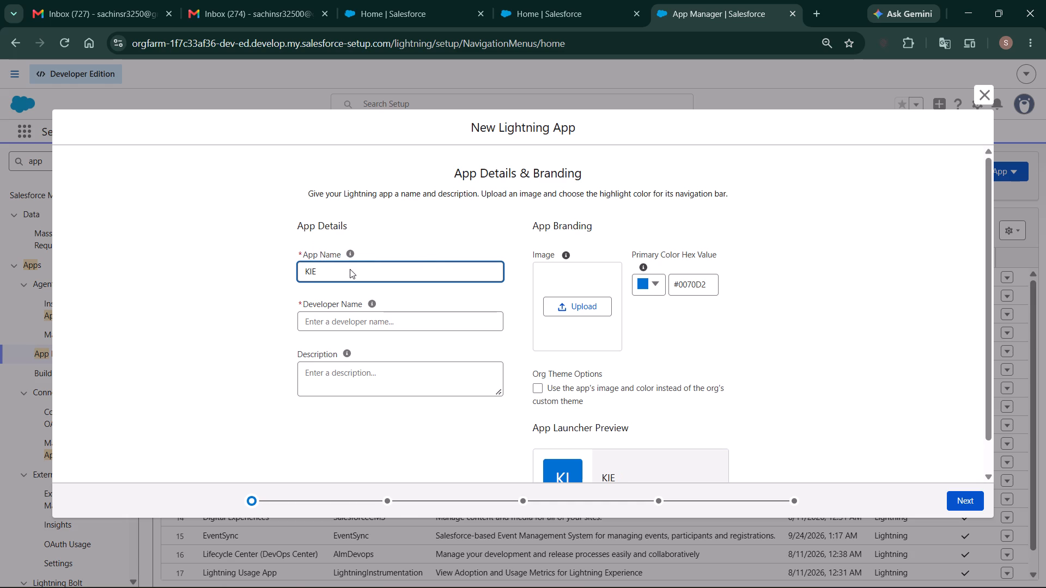
type("T")
key("space")
type("Collag")
key("BackSpace")
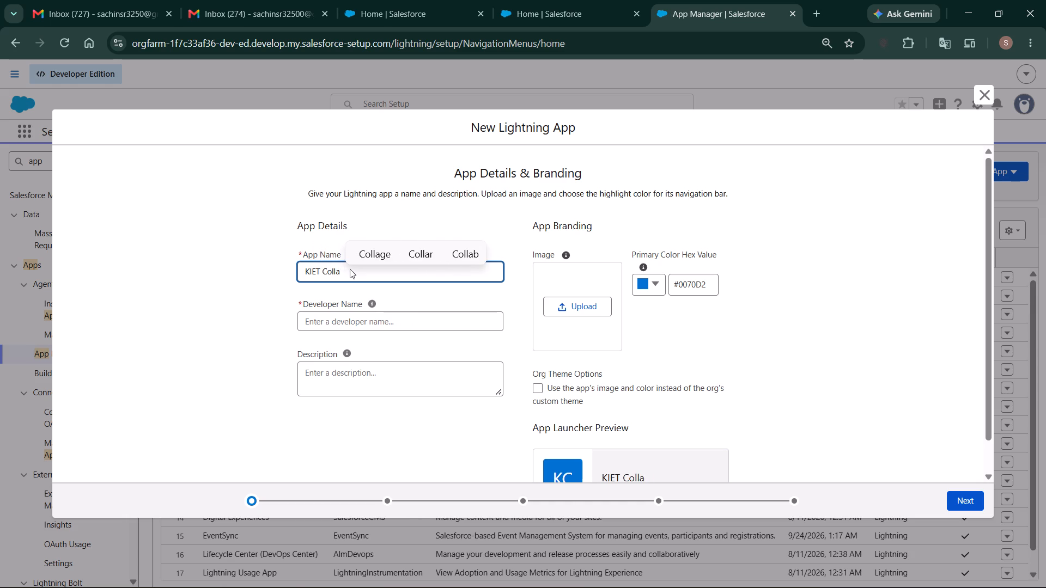
key("BackSpace")
type("ege")
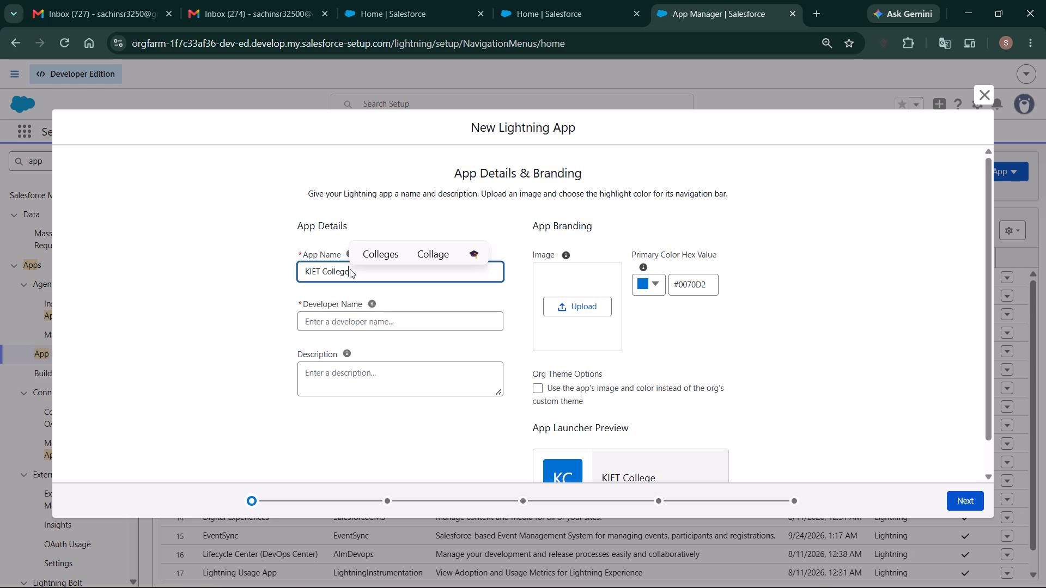
left_click(703, 338)
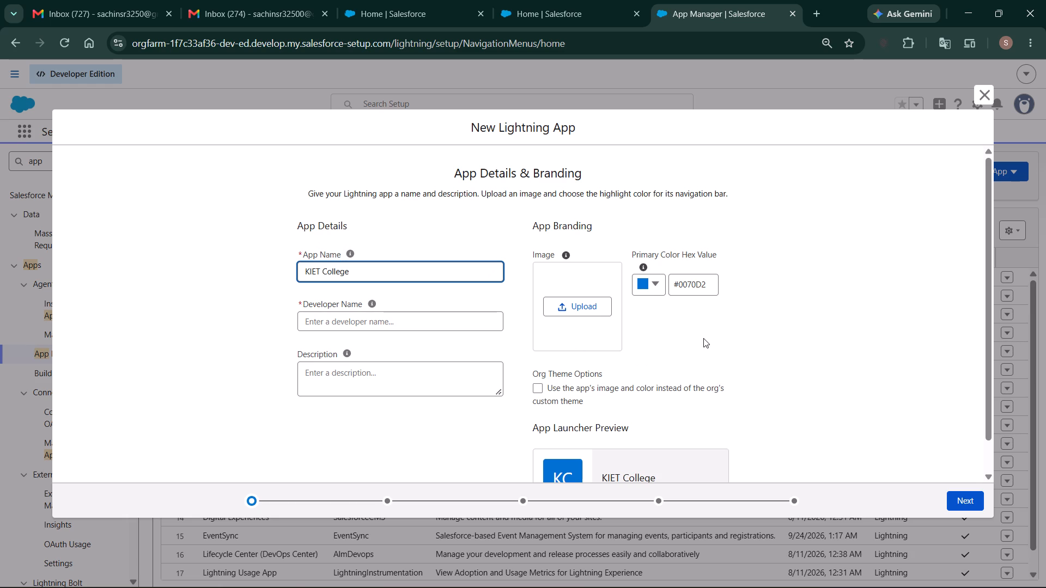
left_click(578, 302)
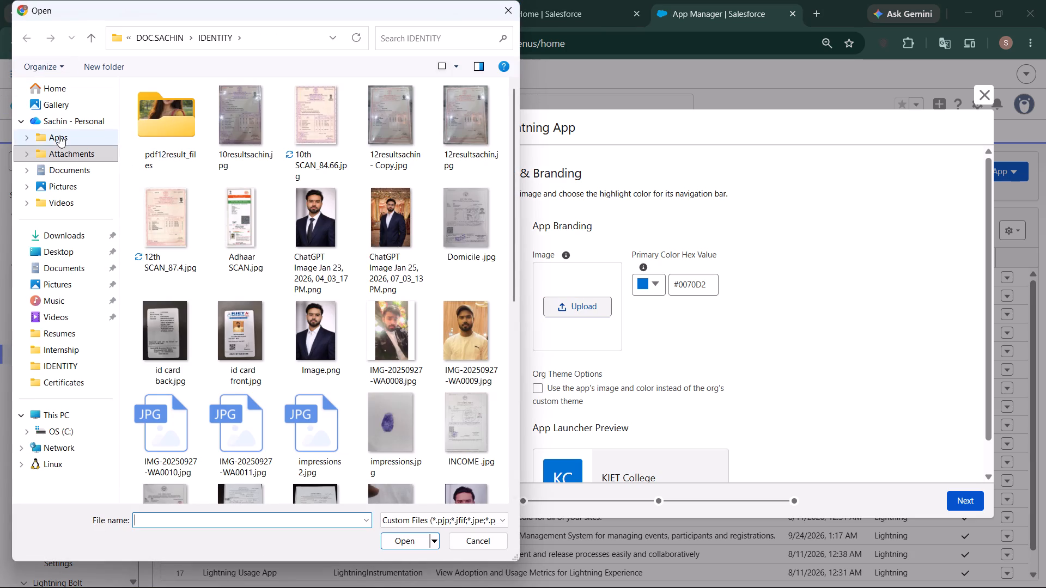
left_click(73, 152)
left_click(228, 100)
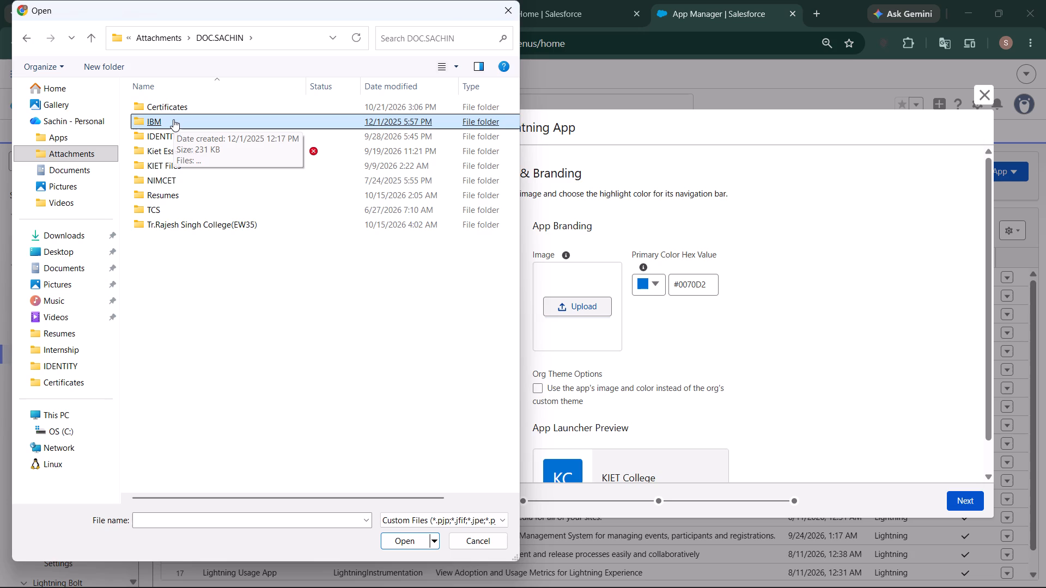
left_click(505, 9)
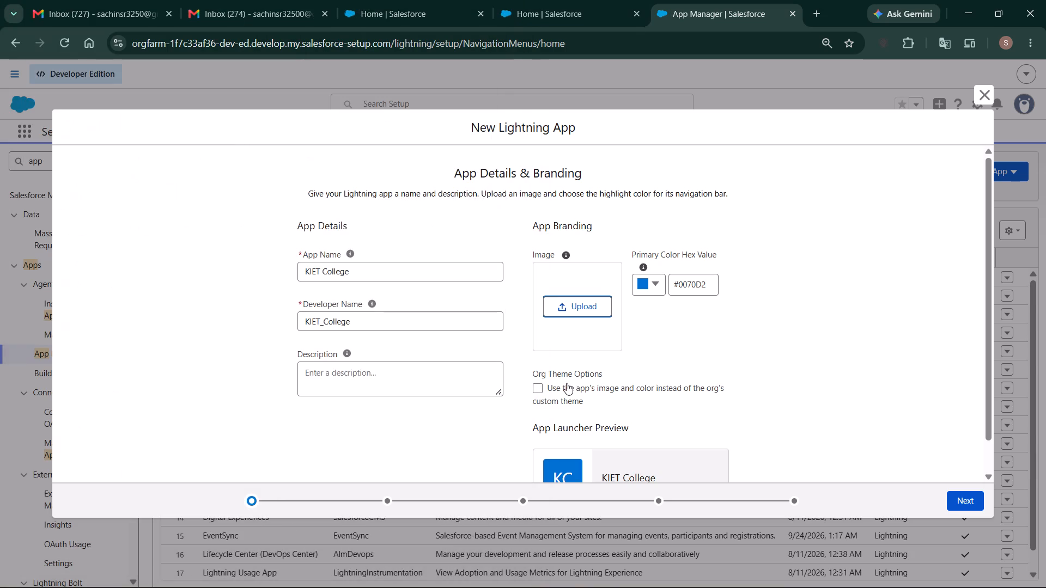
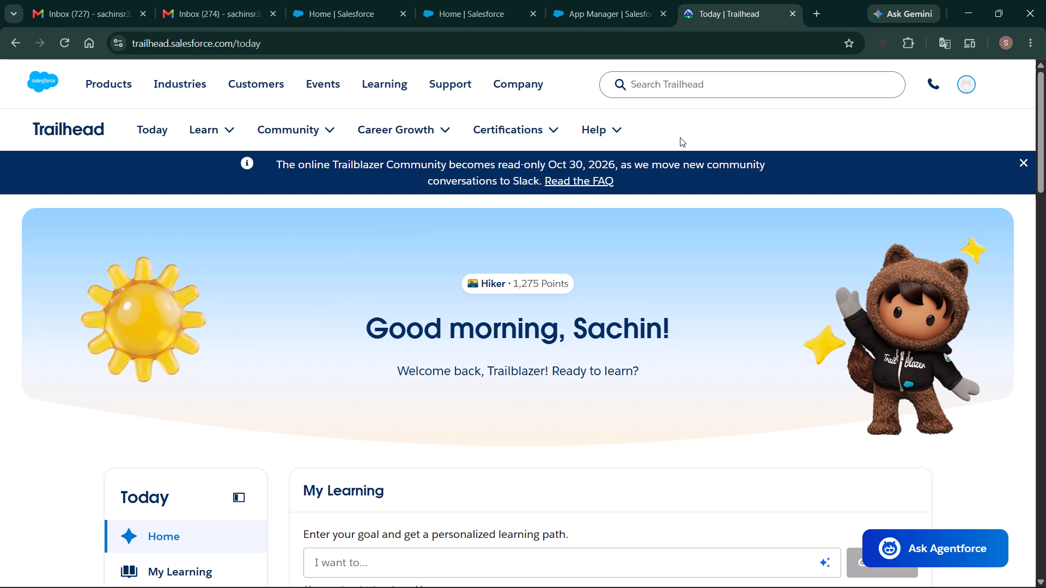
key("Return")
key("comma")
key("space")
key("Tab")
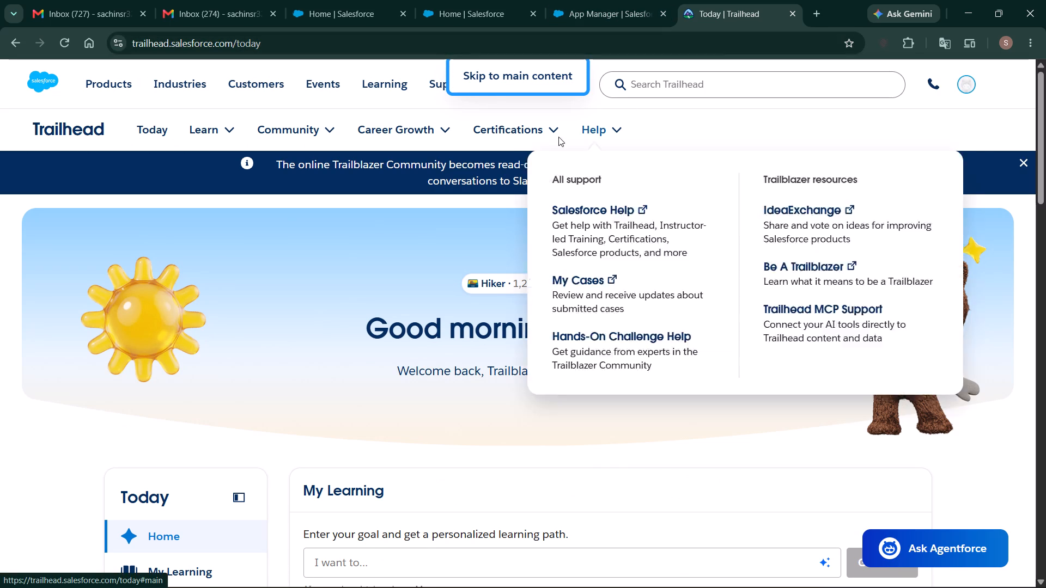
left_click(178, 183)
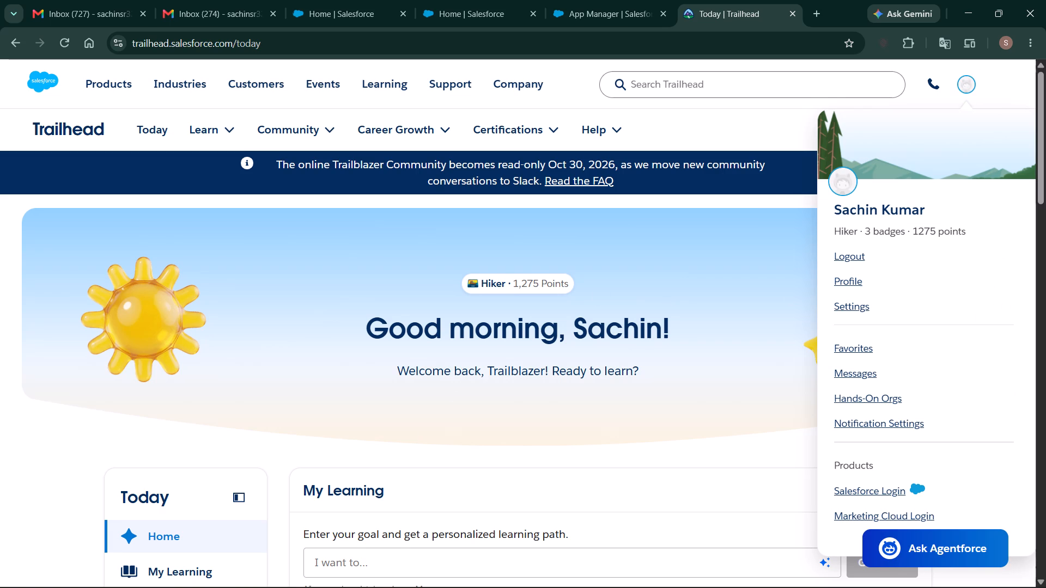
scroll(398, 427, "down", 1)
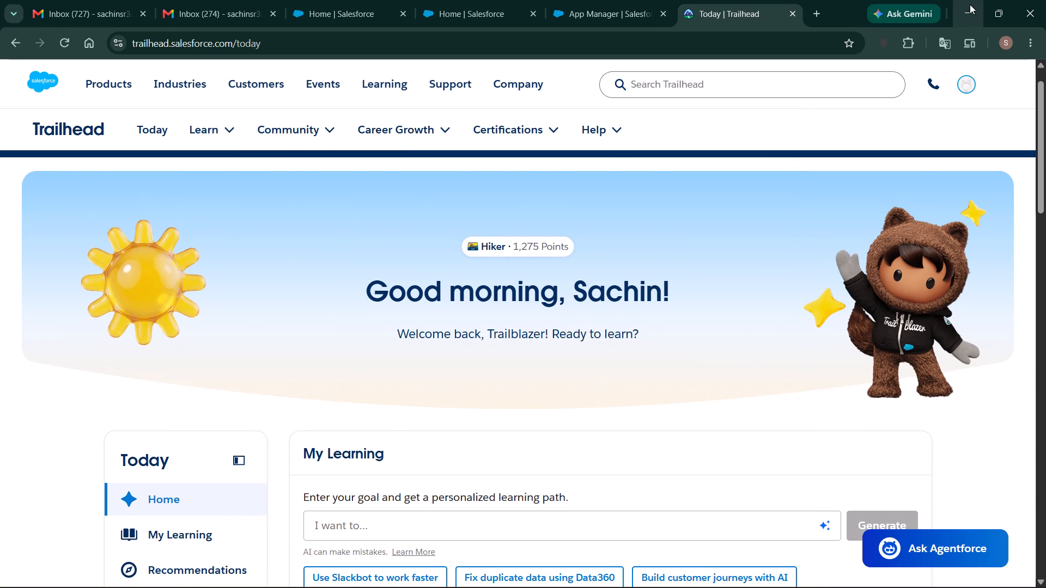
Return to the Salesforce App Manager page and start a new Lightning app.
left_click(592, 15)
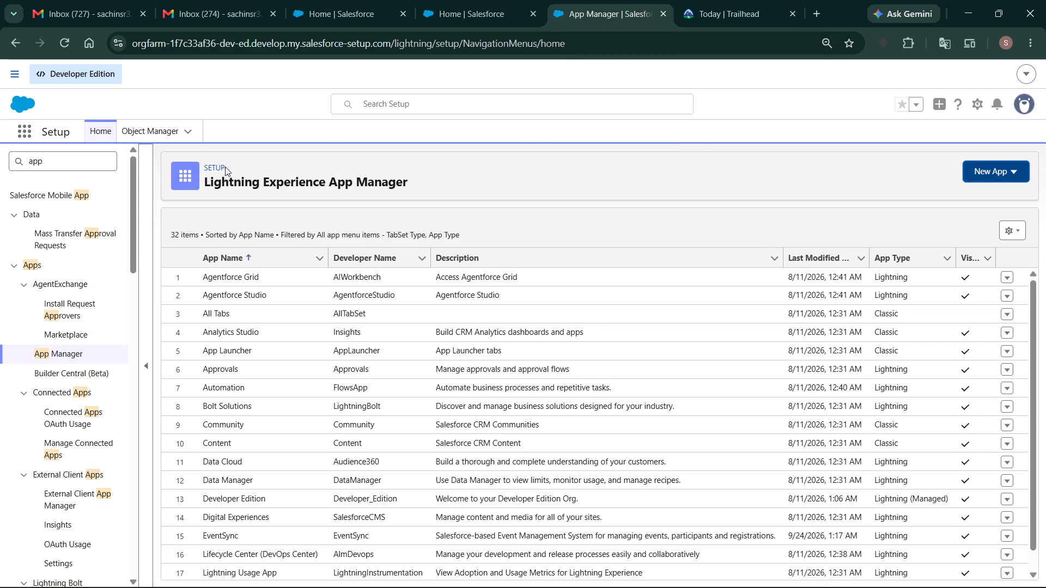
left_click(56, 354)
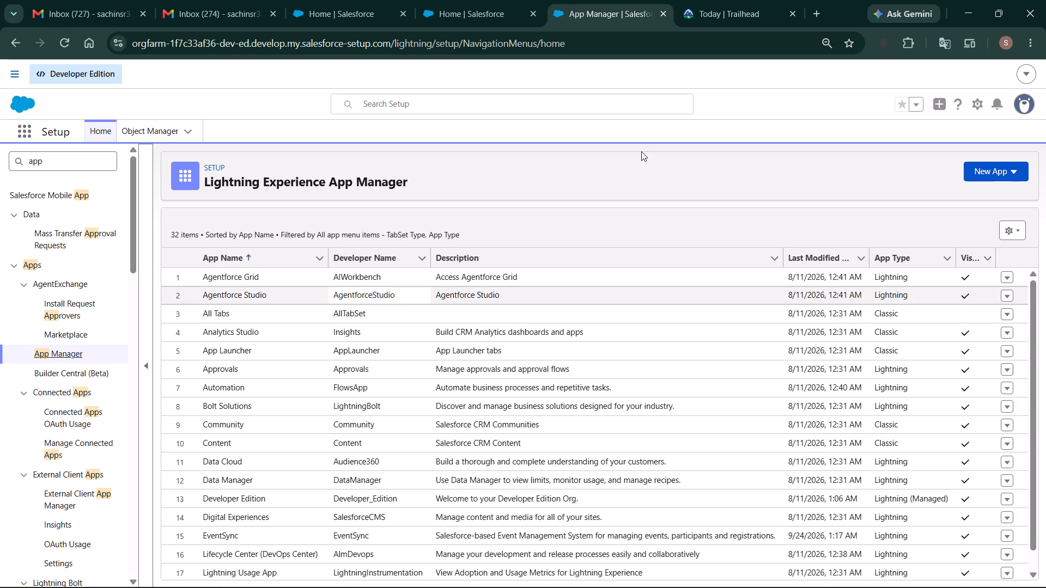
left_click(1006, 173)
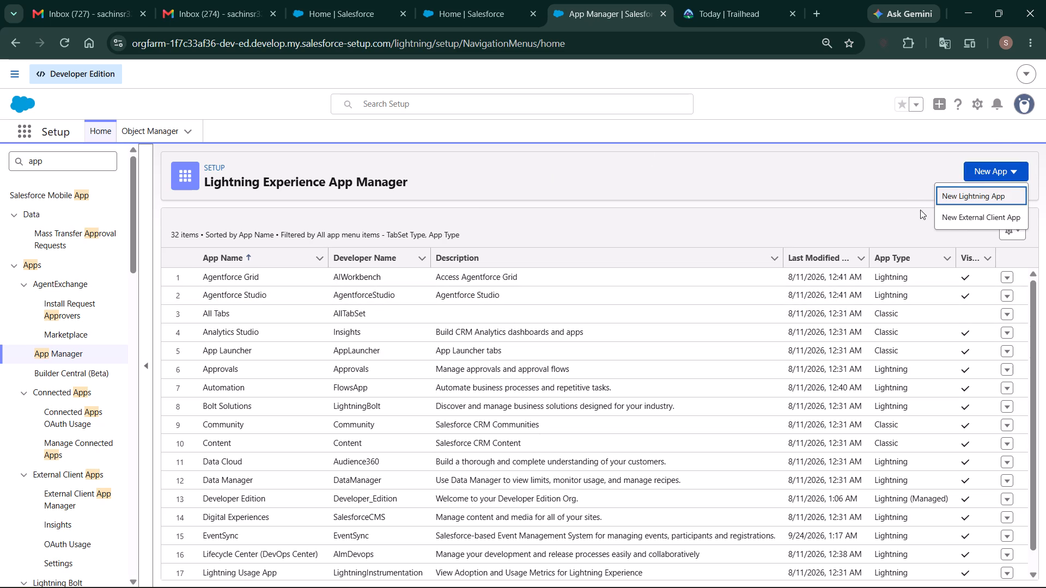
left_click(972, 195)
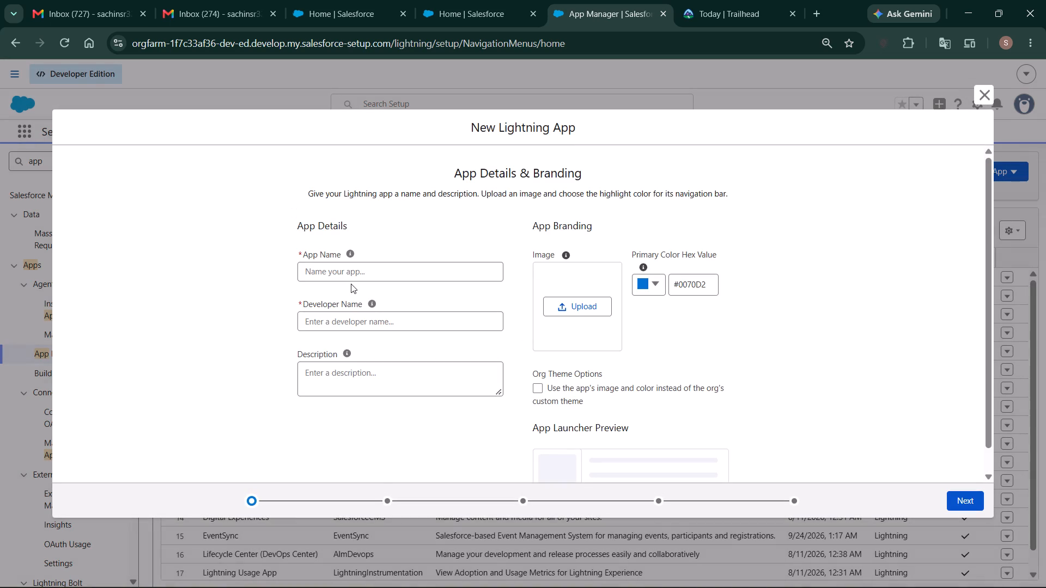
Enter "KIET College" as the new Lightning app's name.
left_click(351, 271)
type("KIET")
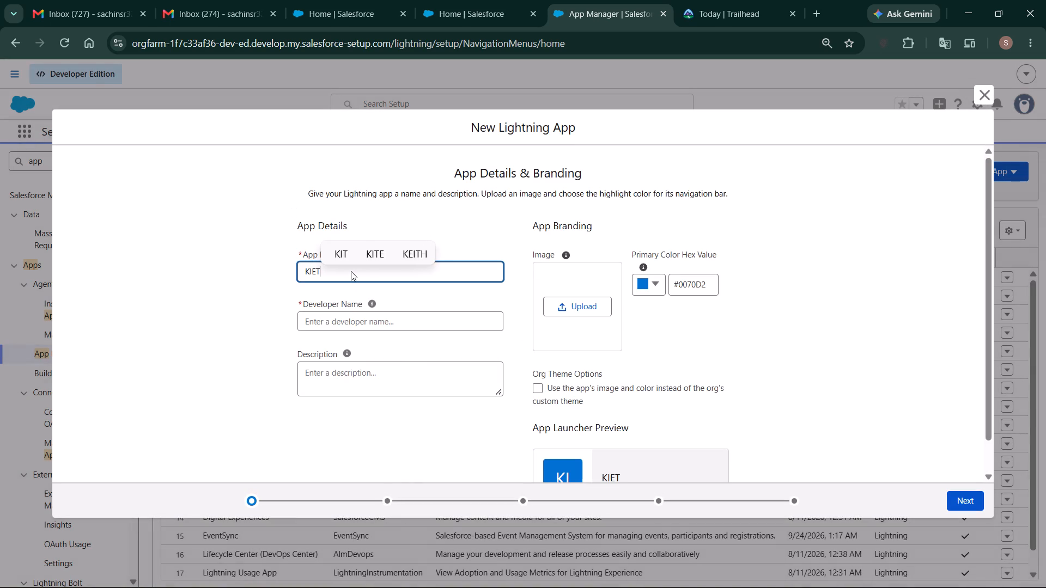
key("BackSpace")
key("BackSpace")
type("Et college")
key("Left")
key("Left")
key("Left")
key("Left")
key("Left")
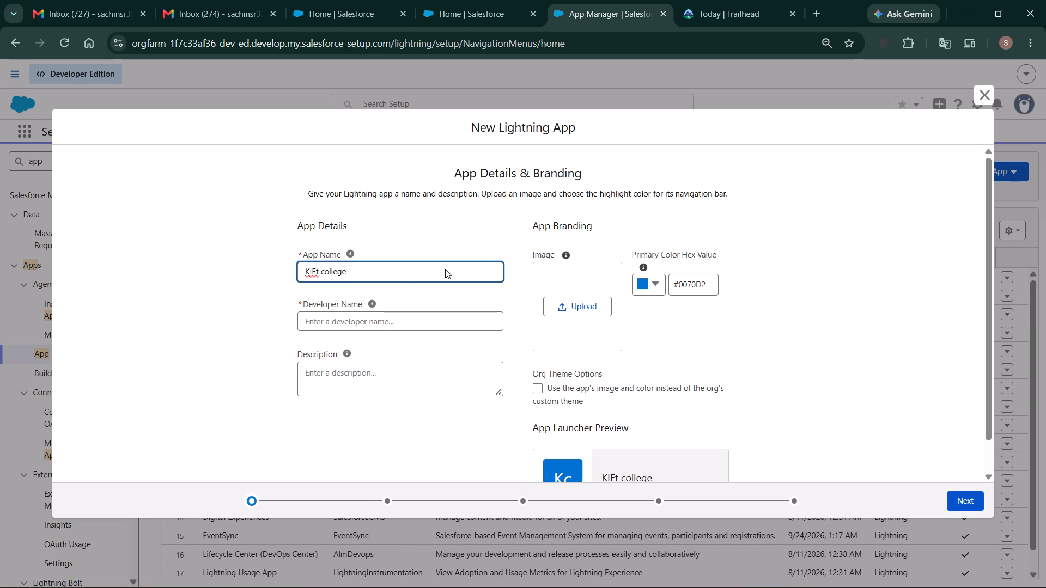
key("Left")
key("Left")
key("Left")
key("BackSpace")
key("shift+t")
key("Right")
key("Right")
key("BackSpace")
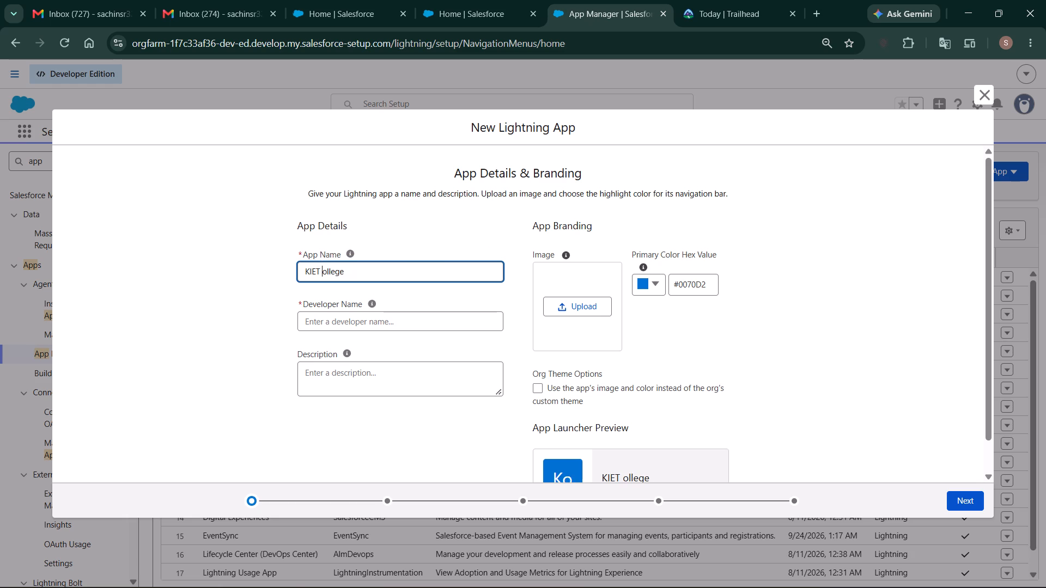
key("shift+c")
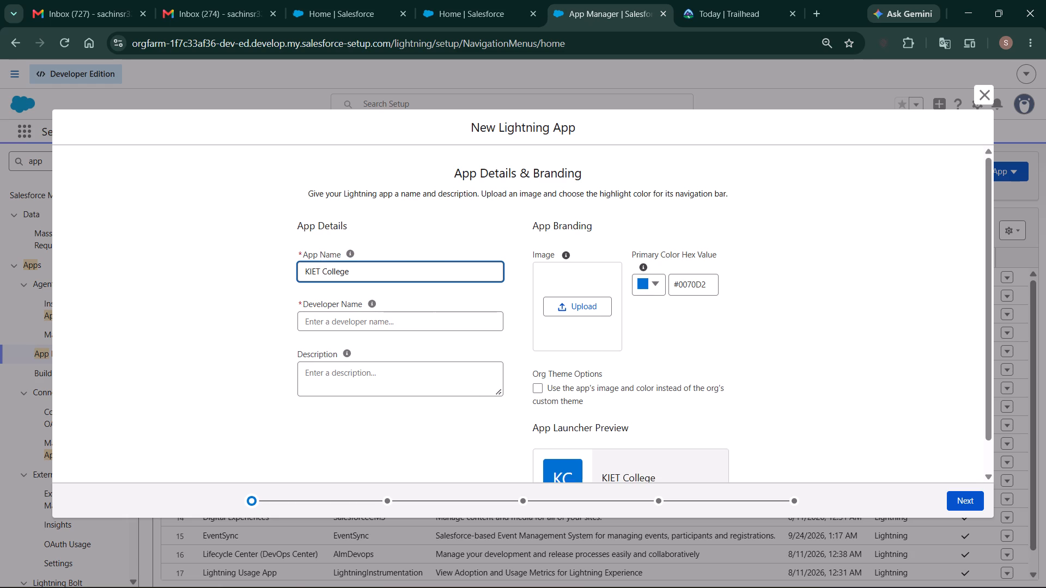
left_click(731, 336)
Keep the default branding, app options and utility item settings, and advance the app wizard to Navigation Items.
scroll(871, 444, "down", 1)
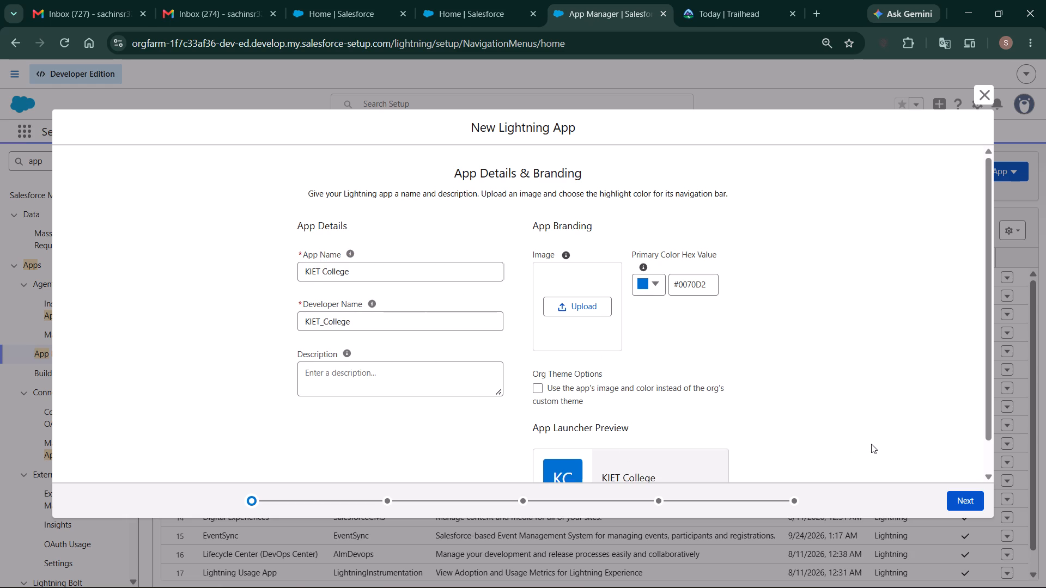
scroll(871, 444, "down", 1)
left_click(955, 509)
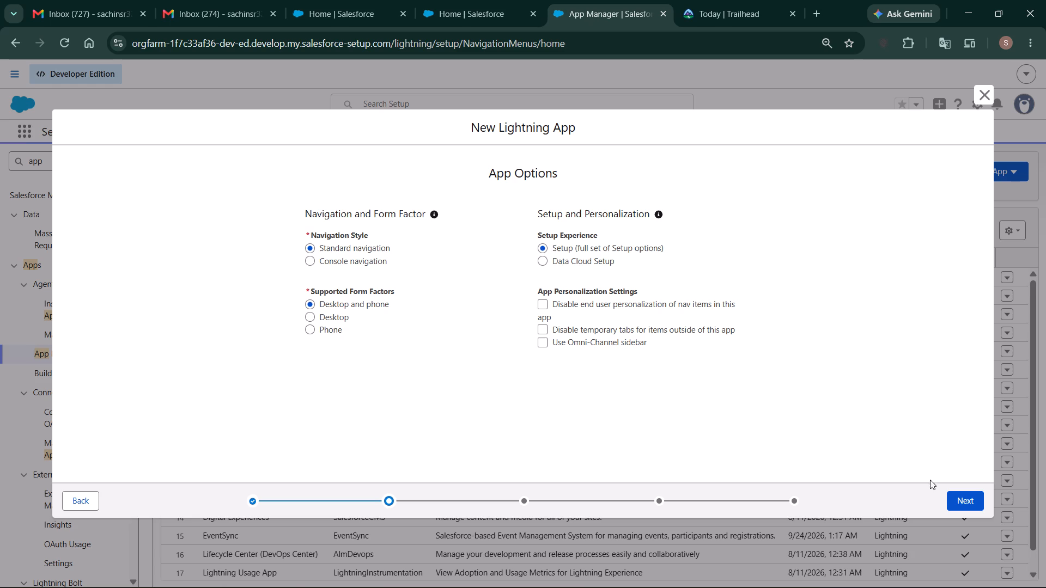
left_click(957, 504)
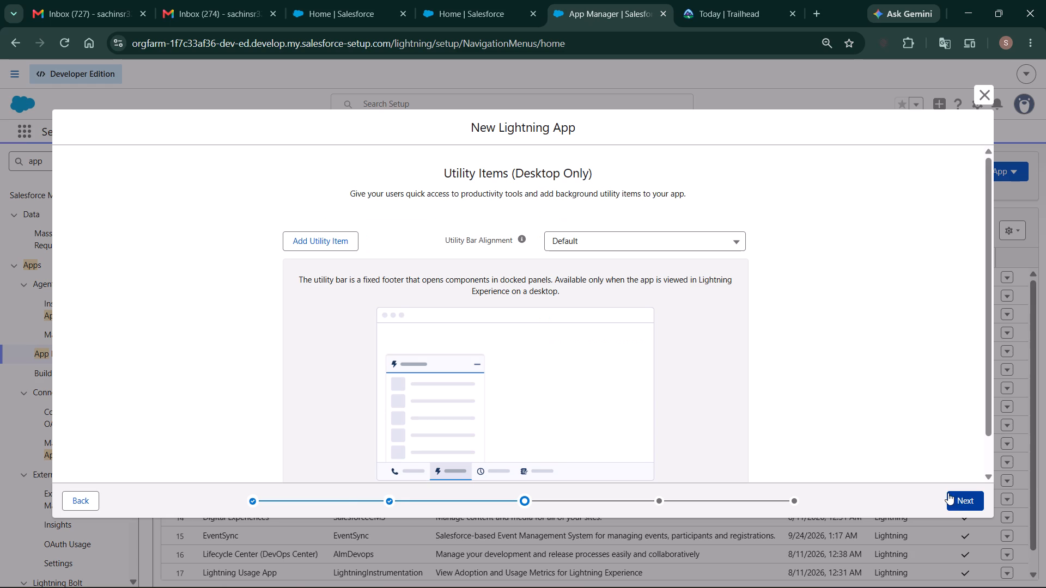
left_click(75, 496)
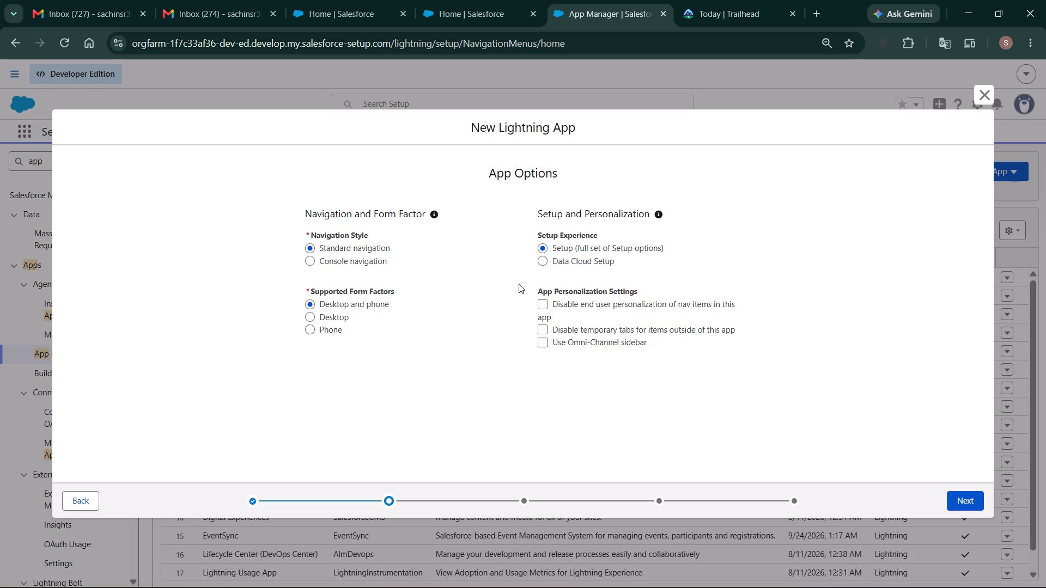
left_click(965, 494)
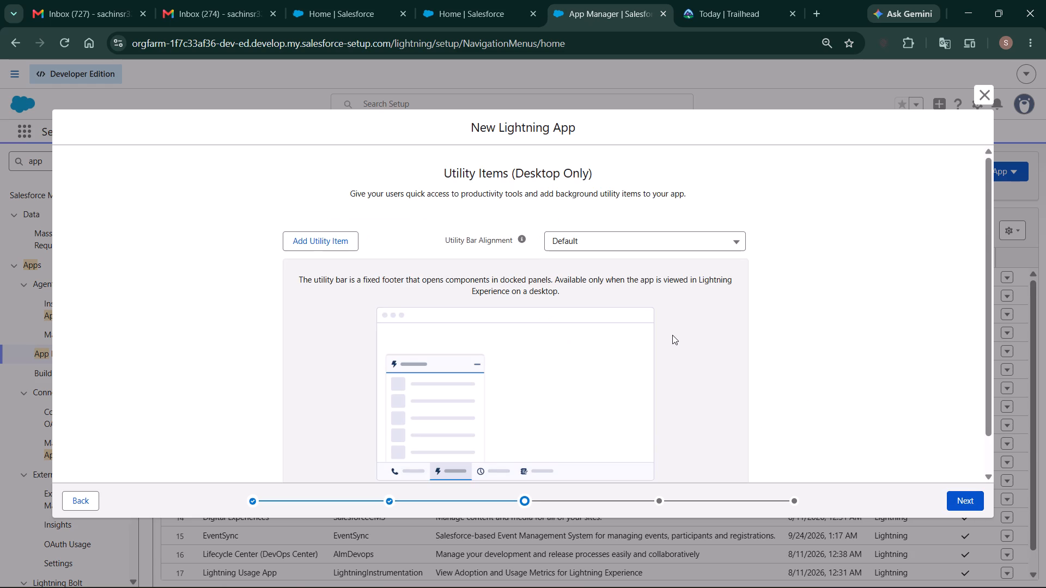
scroll(535, 310, "down", 1)
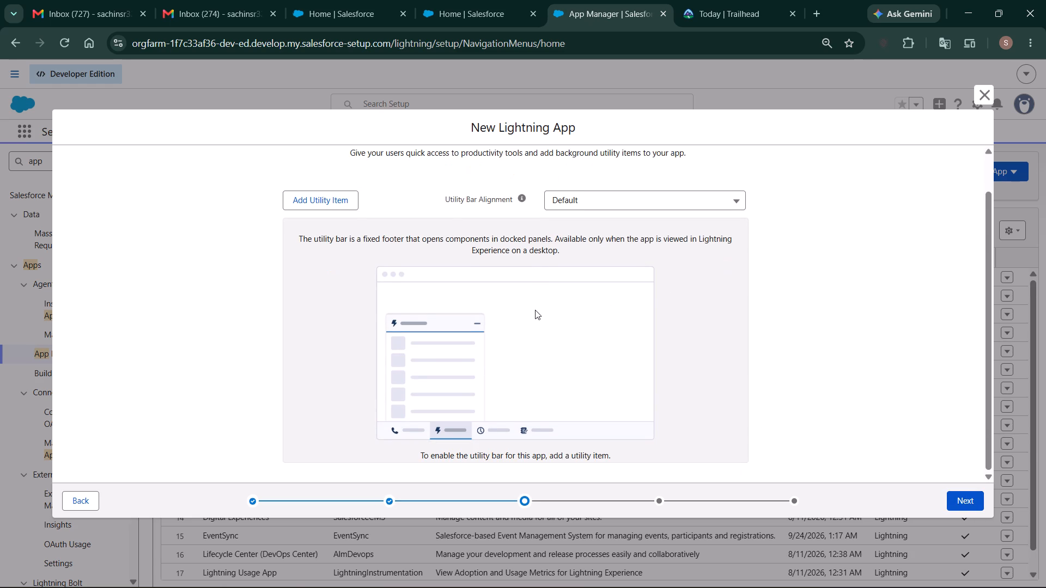
scroll(535, 310, "down", 1)
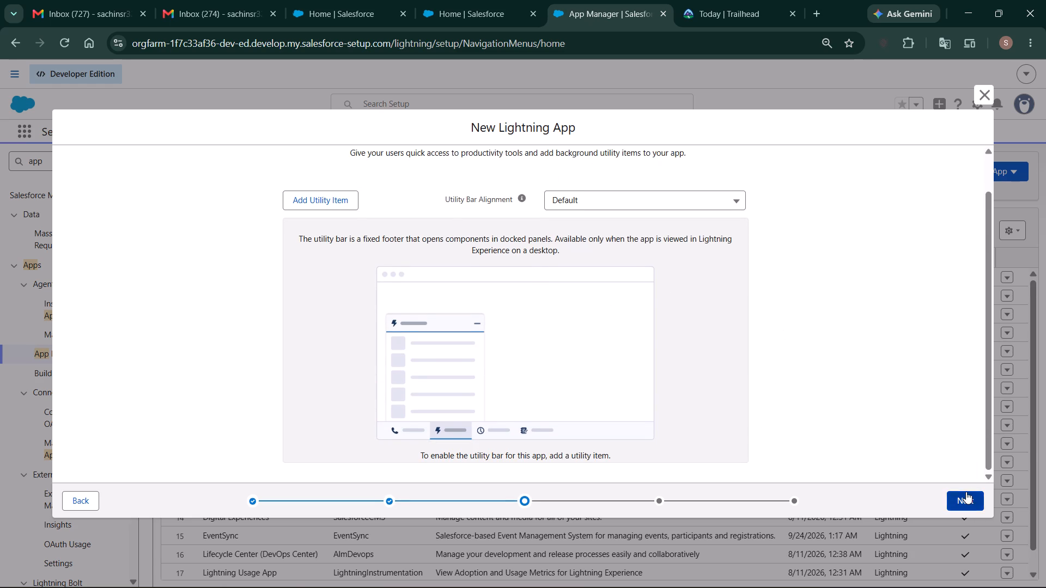
left_click(966, 492)
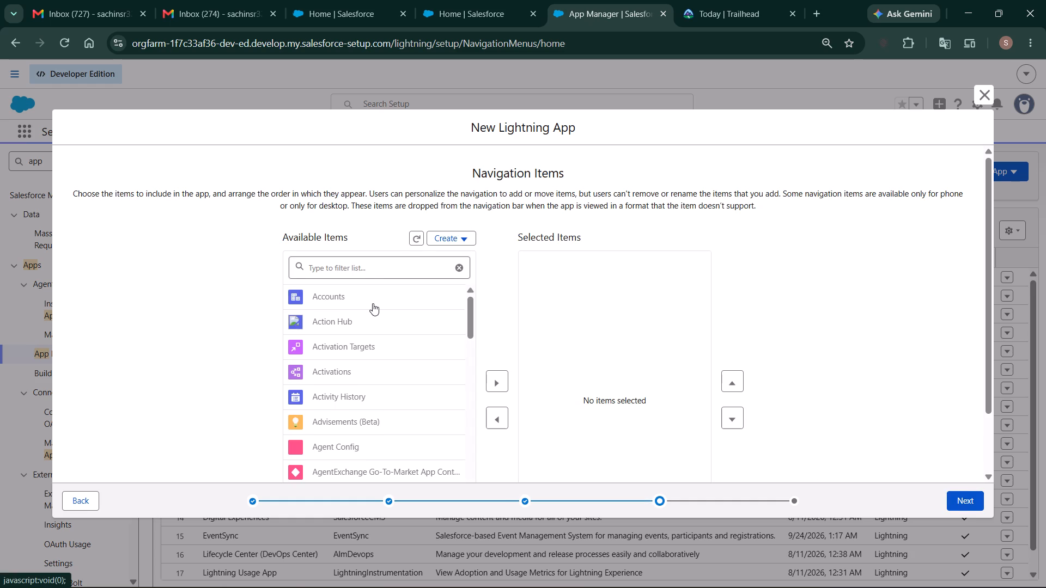
Look through the available navigation items for objects to include in the app.
scroll(387, 359, "down", 3)
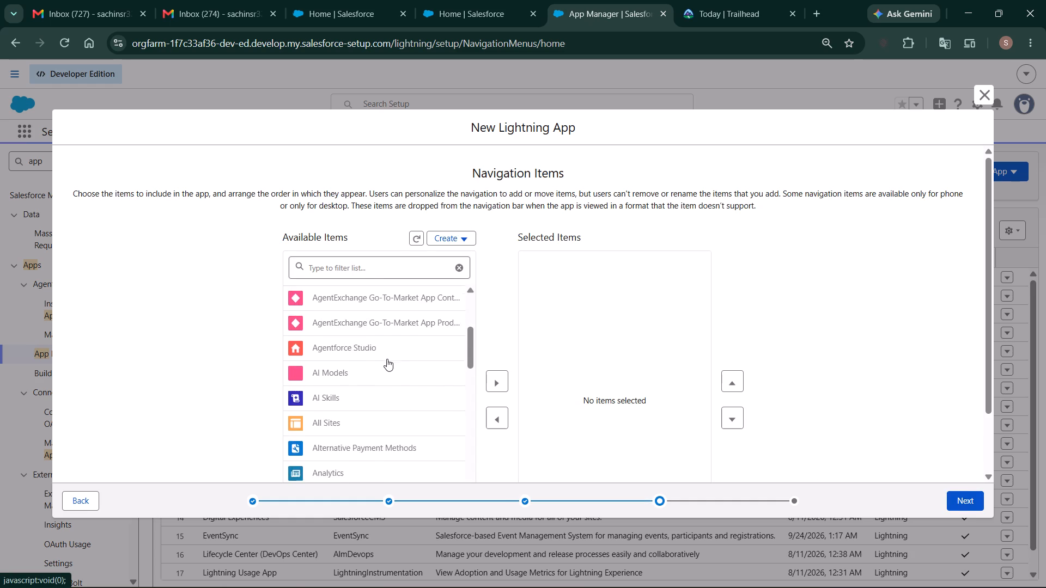
scroll(387, 359, "down", 5)
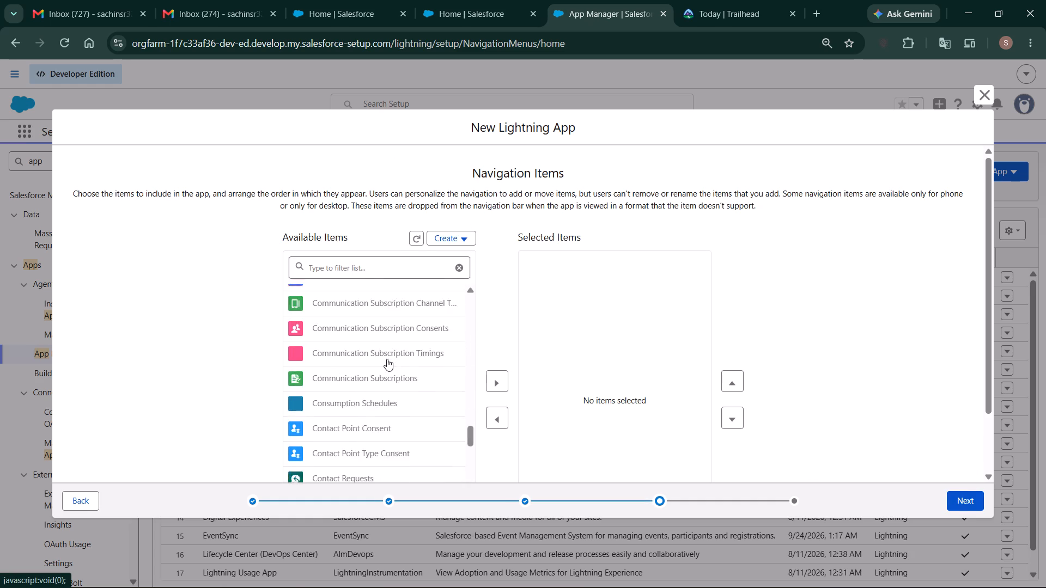
scroll(387, 359, "up", 8)
scroll(372, 310, "up", 5)
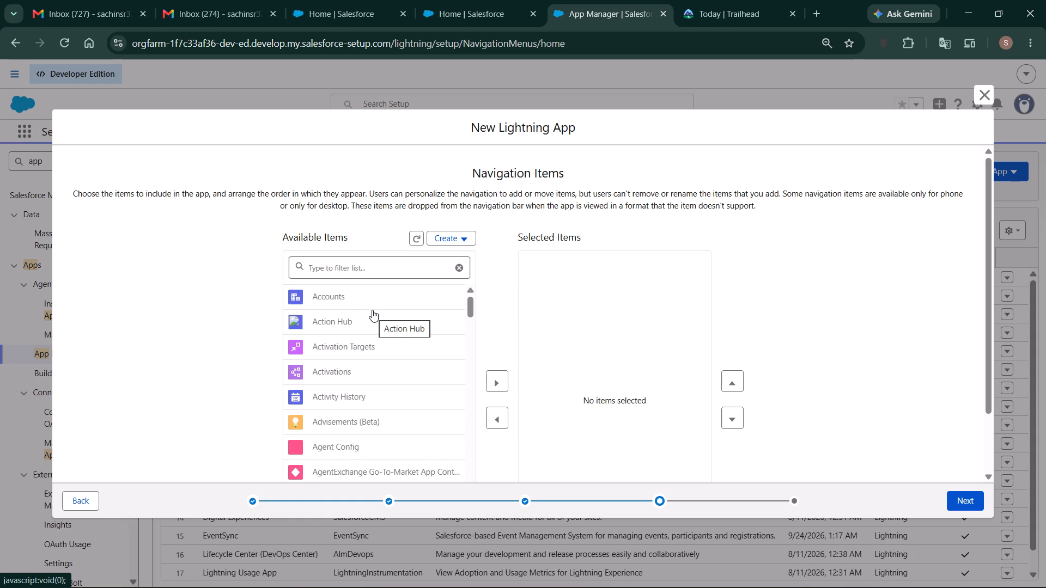
scroll(367, 326, "down", 3)
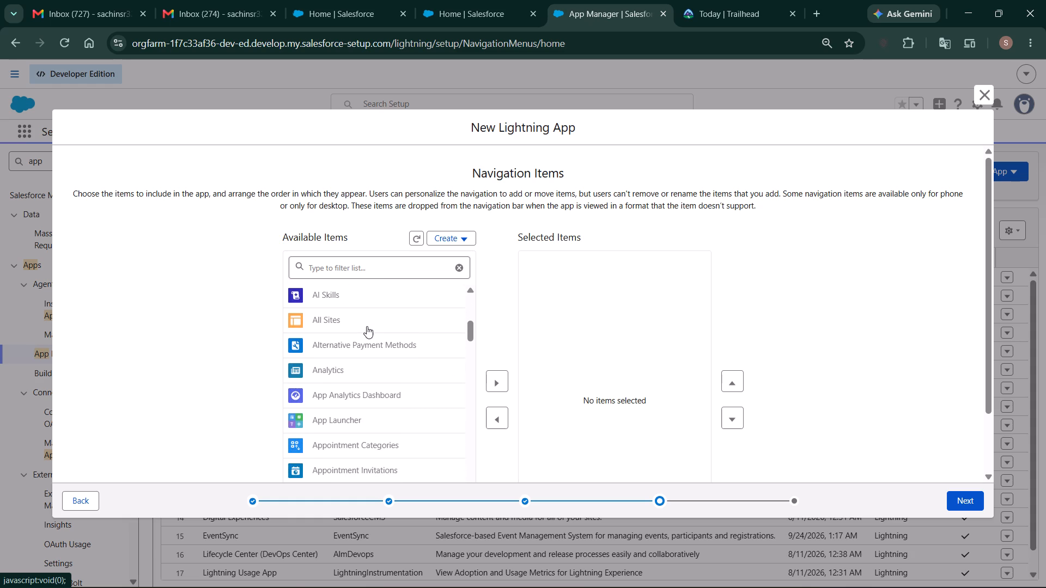
scroll(367, 326, "down", 3)
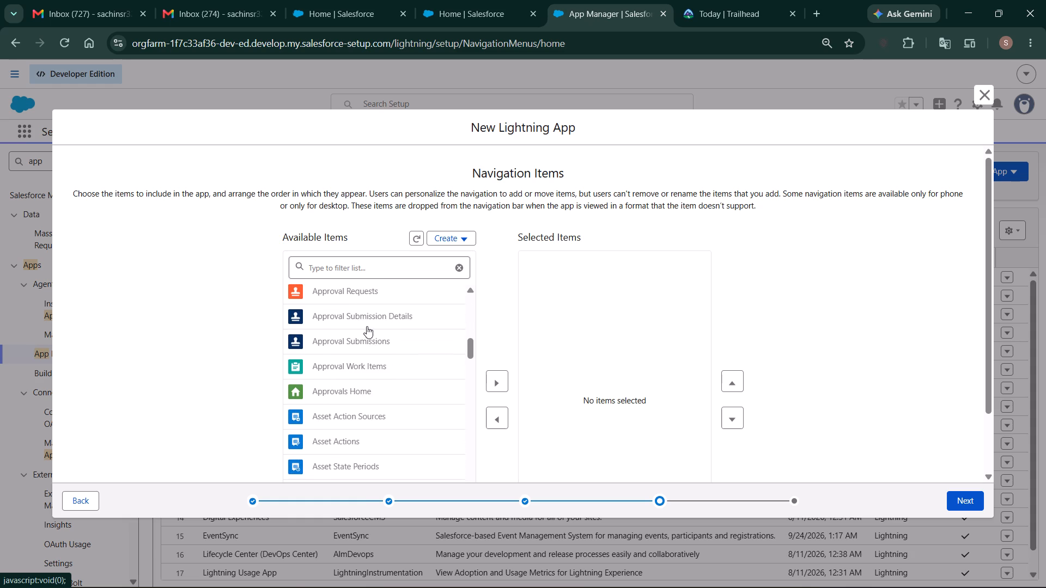
scroll(367, 326, "down", 4)
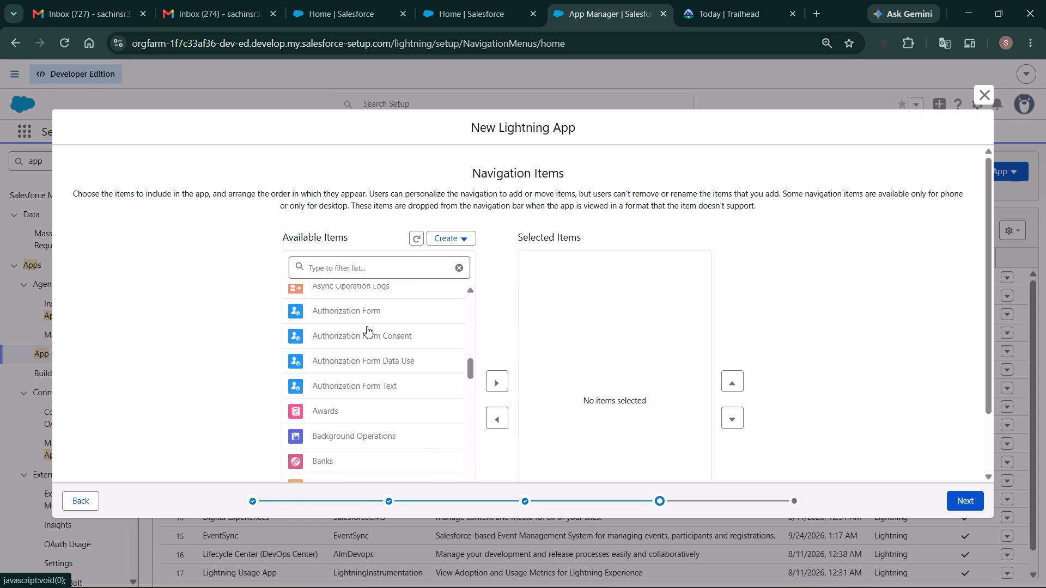
scroll(367, 326, "down", 4)
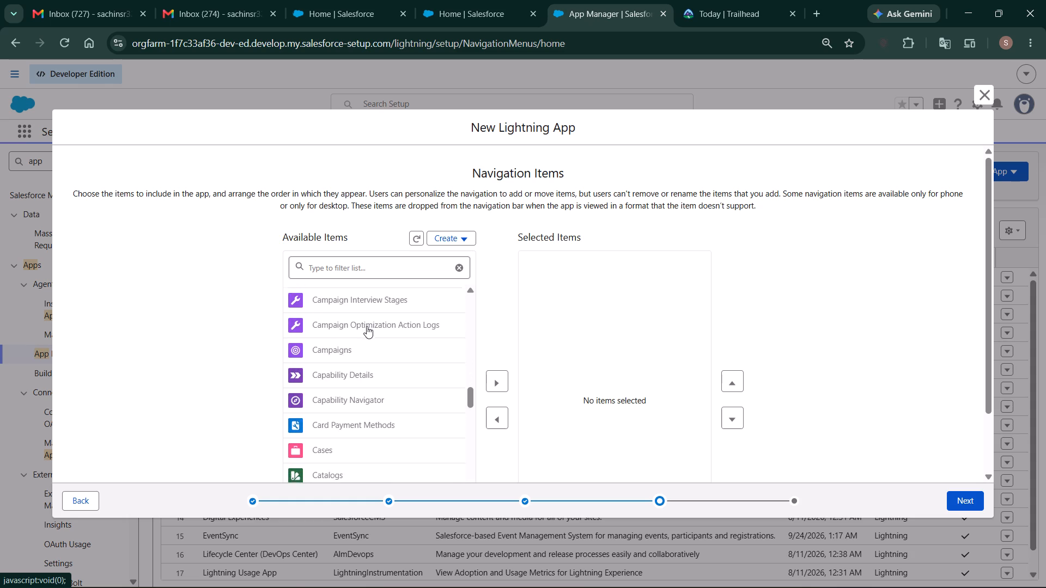
scroll(367, 326, "down", 3)
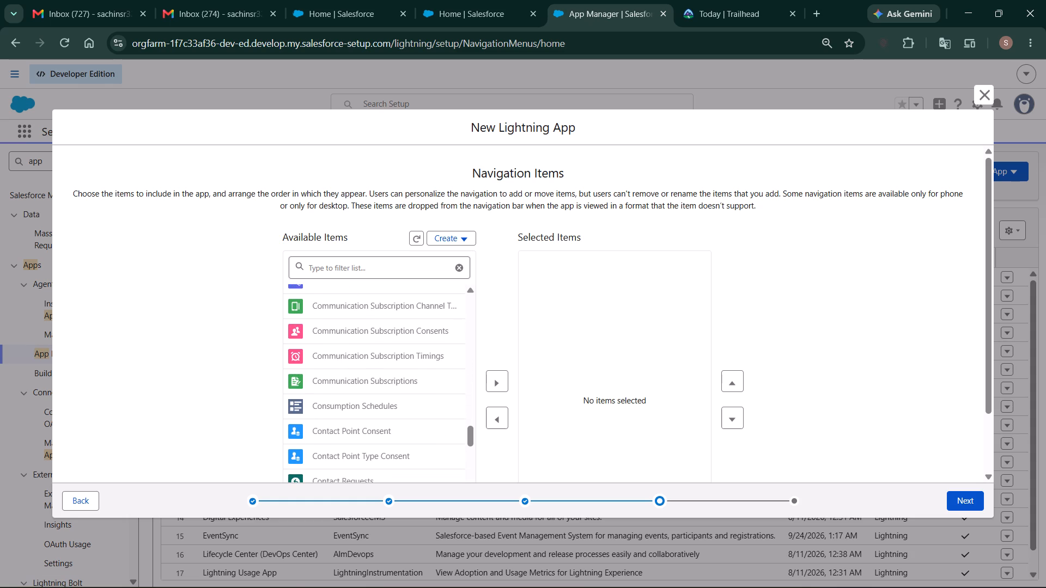
Filter the available navigation items by "Student".
left_click(337, 273)
type("Ste")
key("BackSpace")
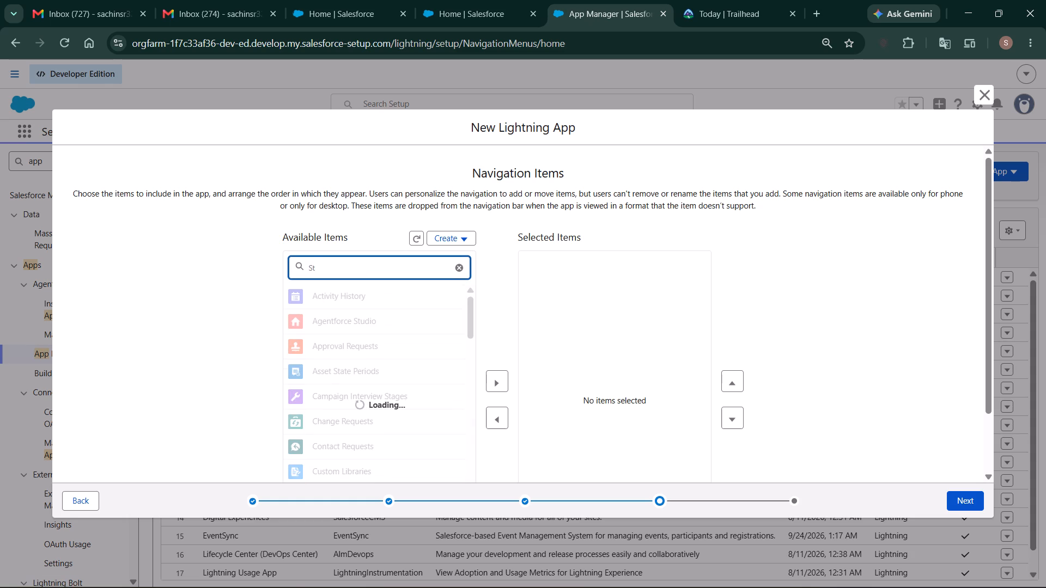
type("udemt")
key("BackSpace")
key("backslash")
key("BackSpace")
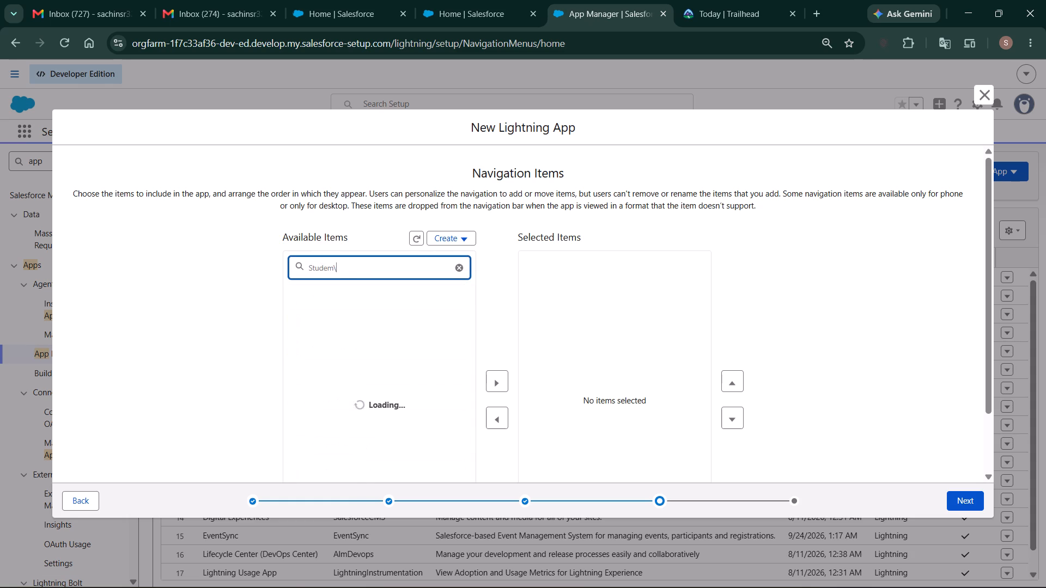
key("BackSpace")
type("nt")
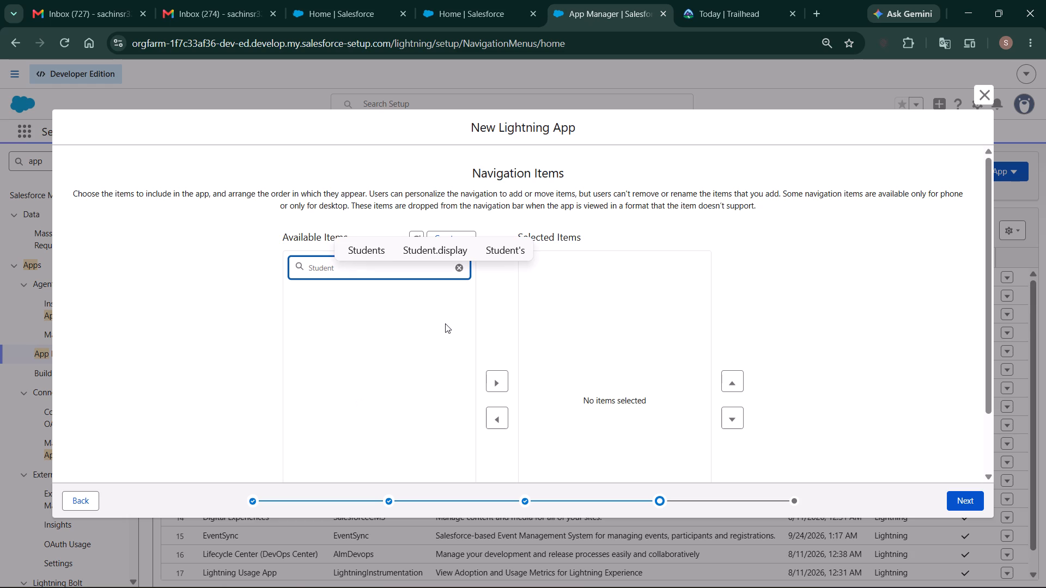
left_click(390, 264)
Clear the filter on the available navigation items.
key("BackSpace")
key("BackSpace")
key("BackSpace")
key("BackSpace")
key("BackSpace")
key("BackSpace")
key("BackSpace")
key("BackSpace")
key("BackSpace")
key("BackSpace")
key("BackSpace")
key("BackSpace")
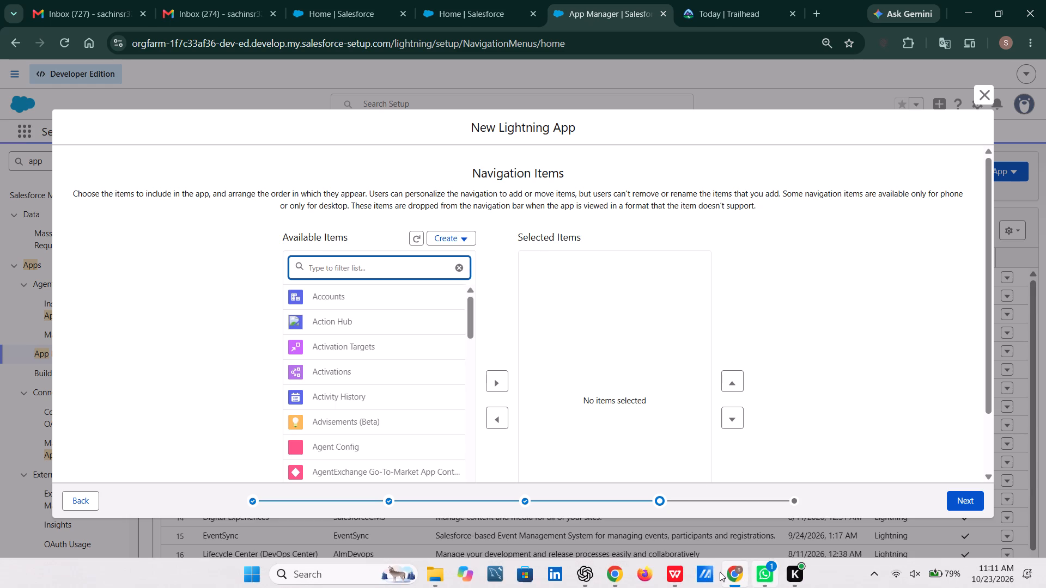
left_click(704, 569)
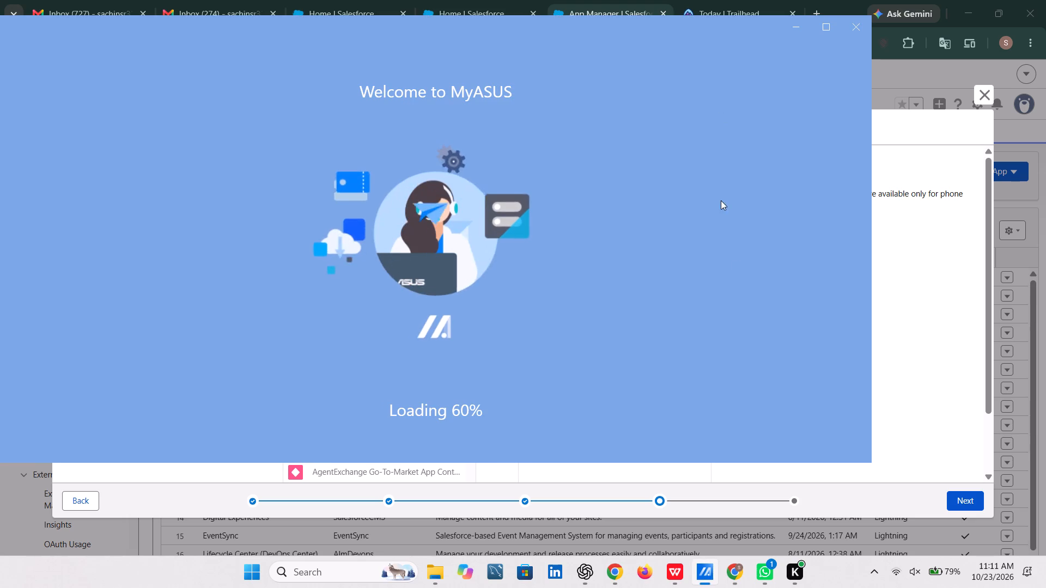
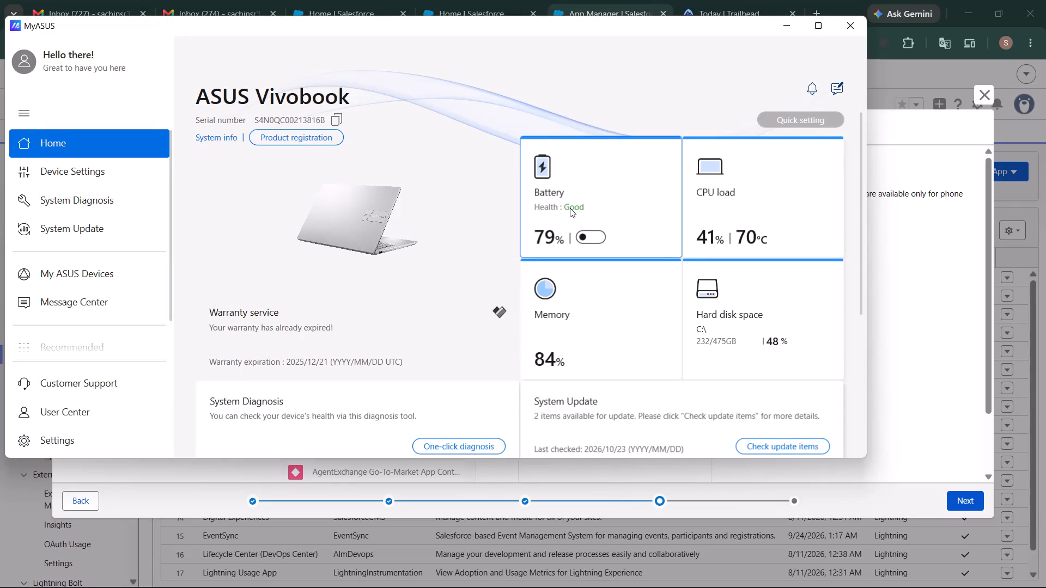
In MyASUS, turn on Instant Full-Charge Mode in the battery's power settings and close the MyASUS window.
left_click(570, 208)
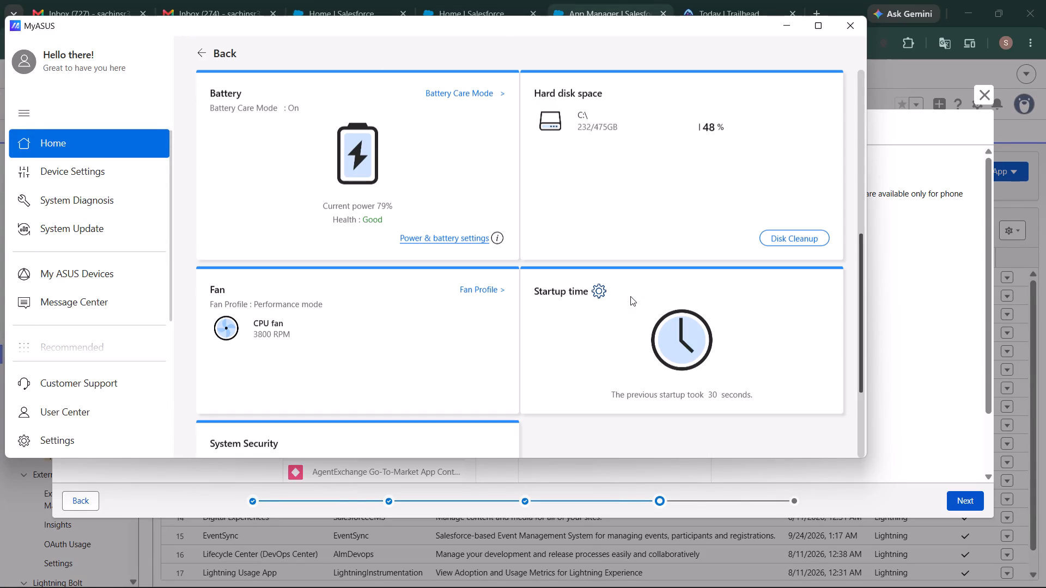
left_click(471, 90)
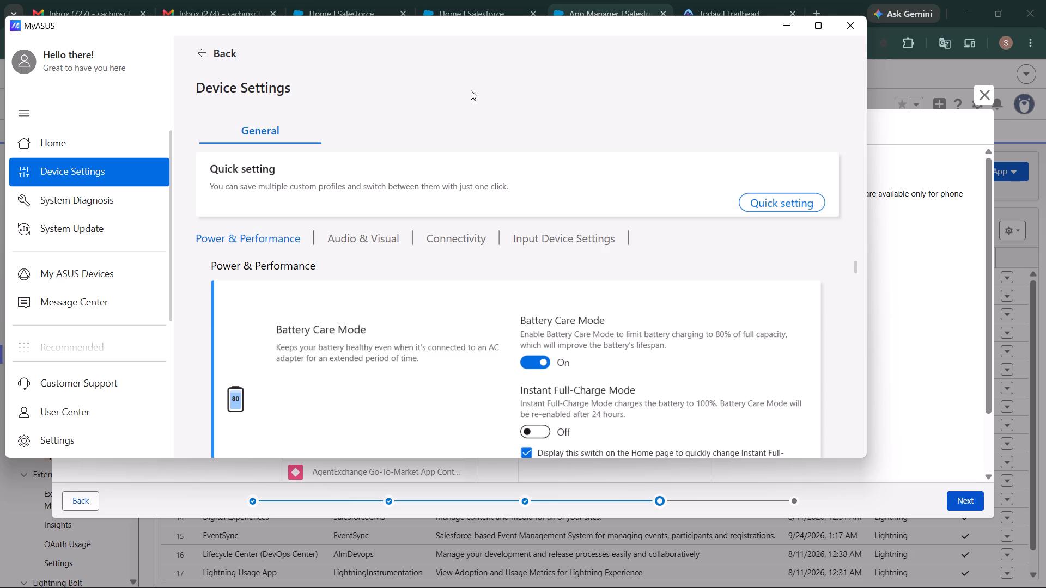
left_click(528, 429)
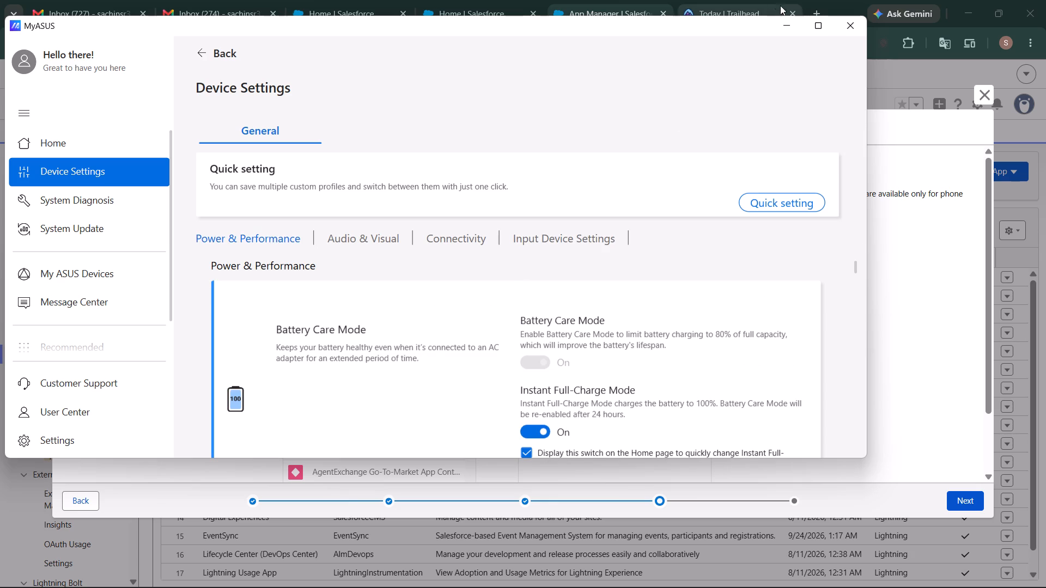
left_click(843, 24)
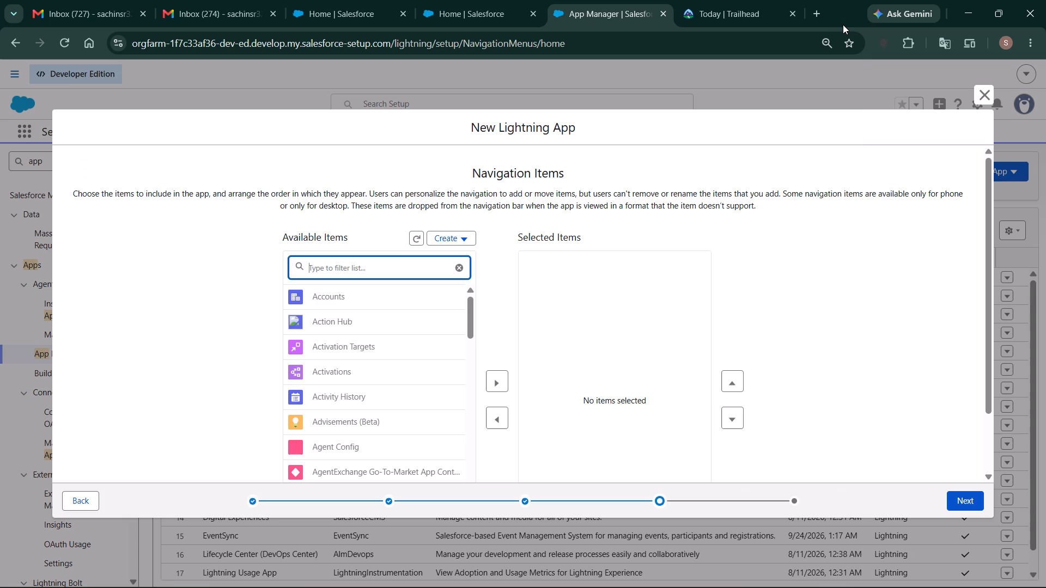
Filter the available navigation items by "course", and clear the filter after checking.
type("ci")
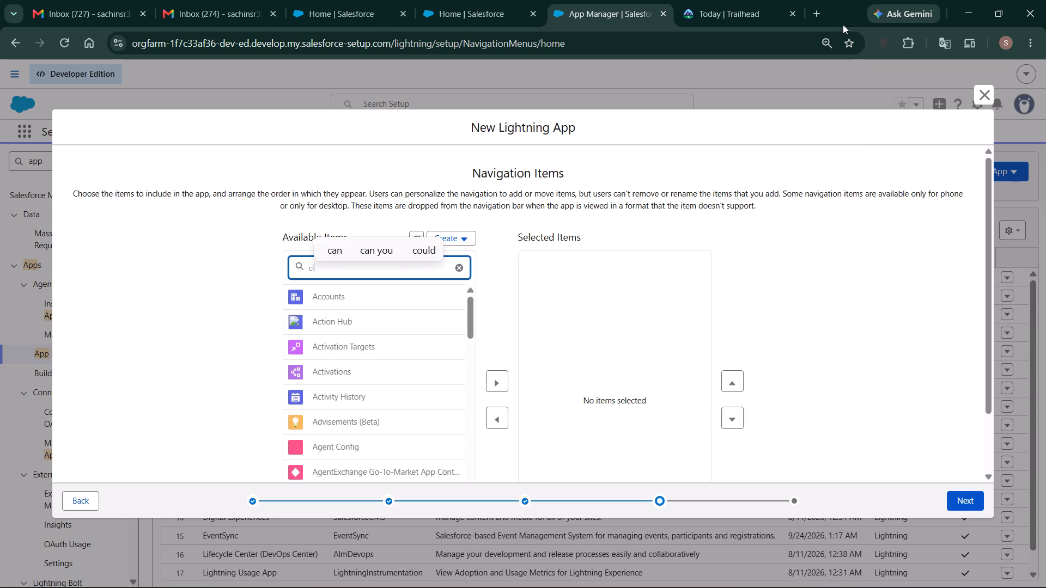
key("BackSpace")
type("ours")
key("BackSpace")
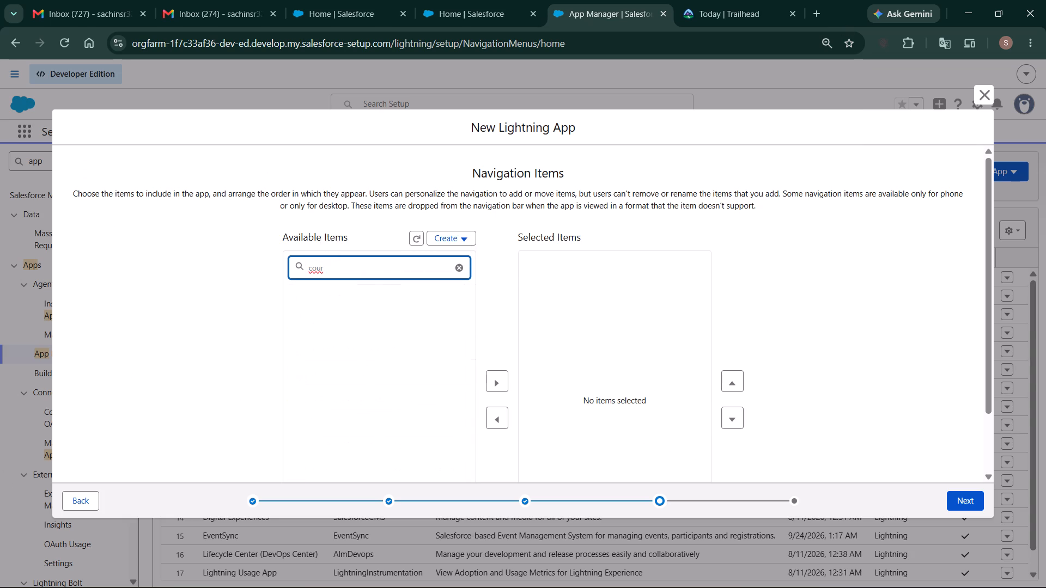
type("se")
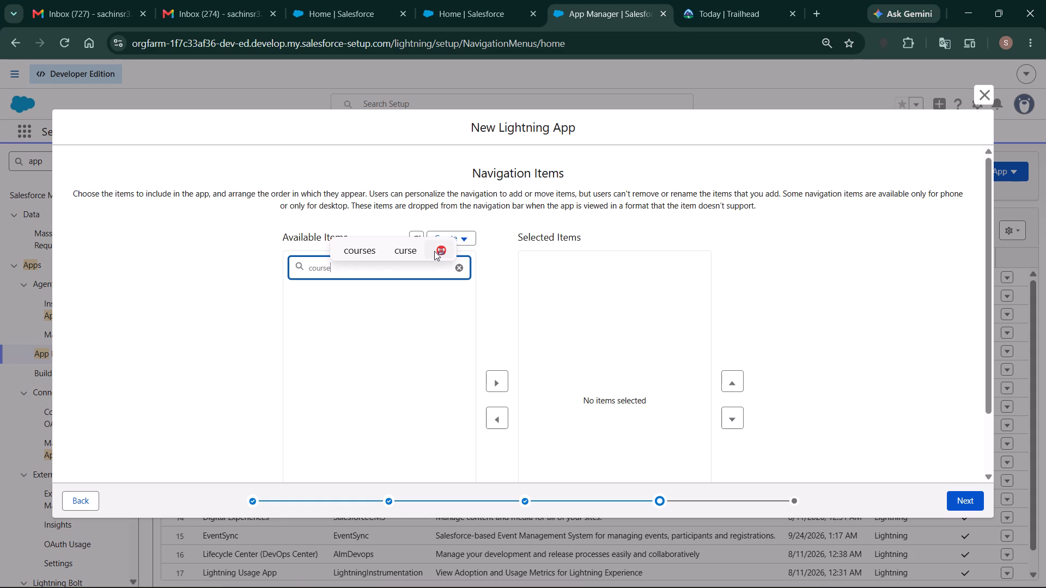
key("BackSpace")
key("BackSpace")
key("BackSpace")
key("BackSpace")
key("BackSpace")
key("BackSpace")
key("BackSpace")
key("BackSpace")
key("BackSpace")
key("BackSpace")
key("BackSpace")
key("BackSpace")
key("BackSpace")
key("BackSpace")
Check the available navigation items with the filter "Student", and clear the filter.
type("Student")
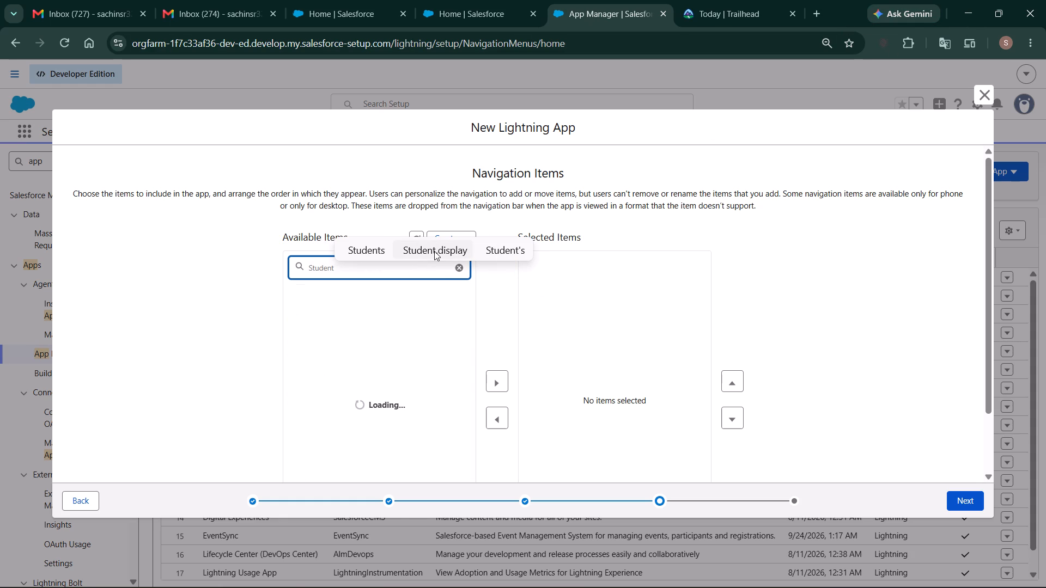
key("BackSpace")
key("BackSpace")
key("BackSpace")
key("BackSpace")
key("BackSpace")
key("BackSpace")
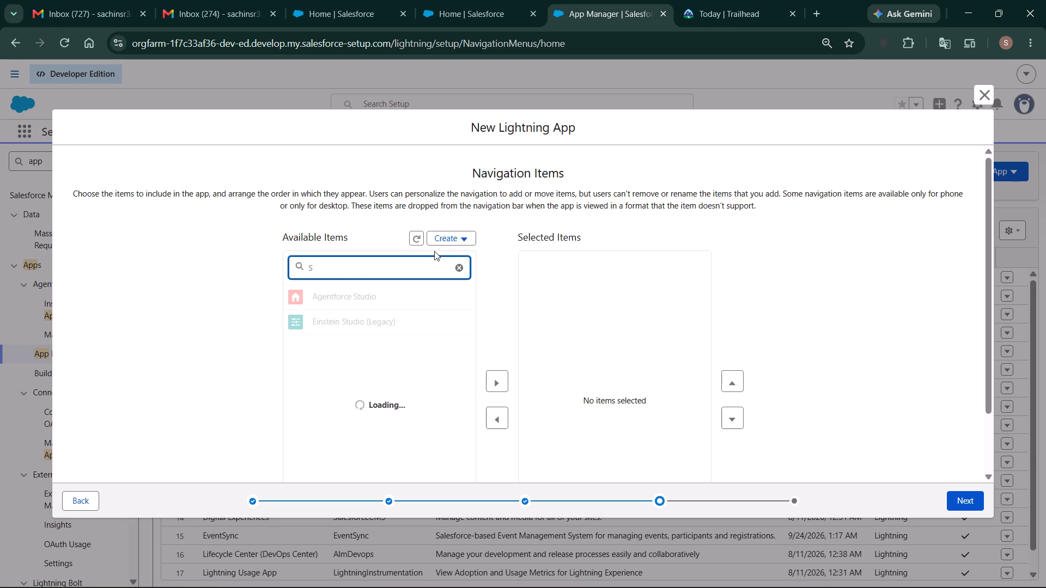
key("BackSpace")
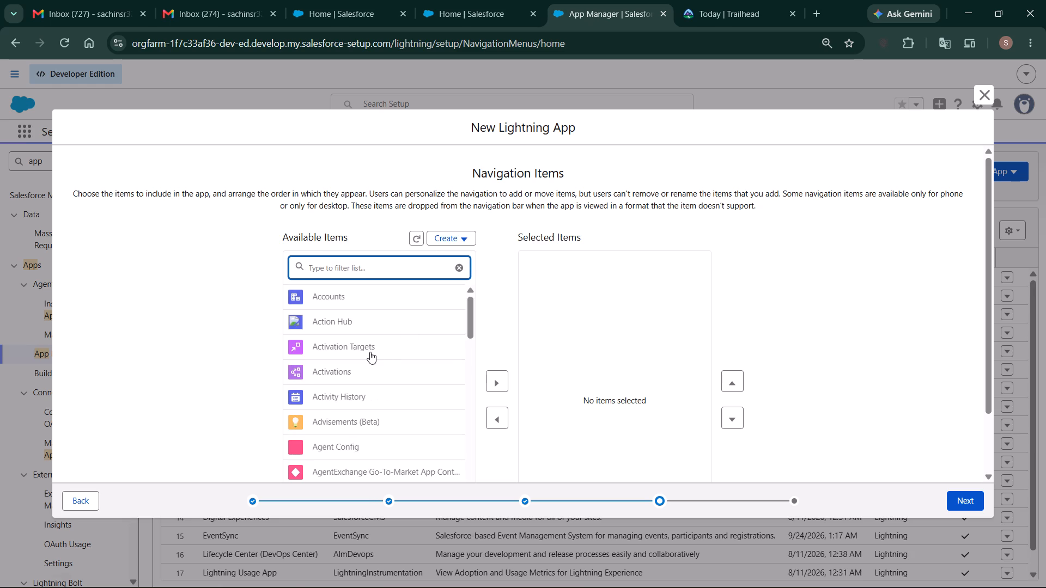
Check the available navigation items with the plural filter "Students", and clear the filter.
type("Student")
key("s")
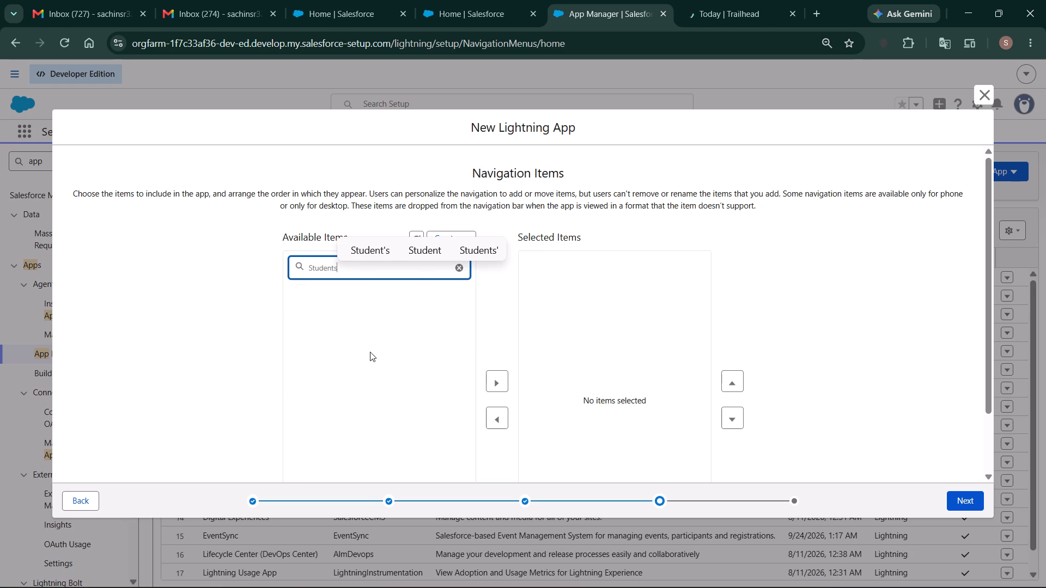
scroll(420, 473, "down", 3)
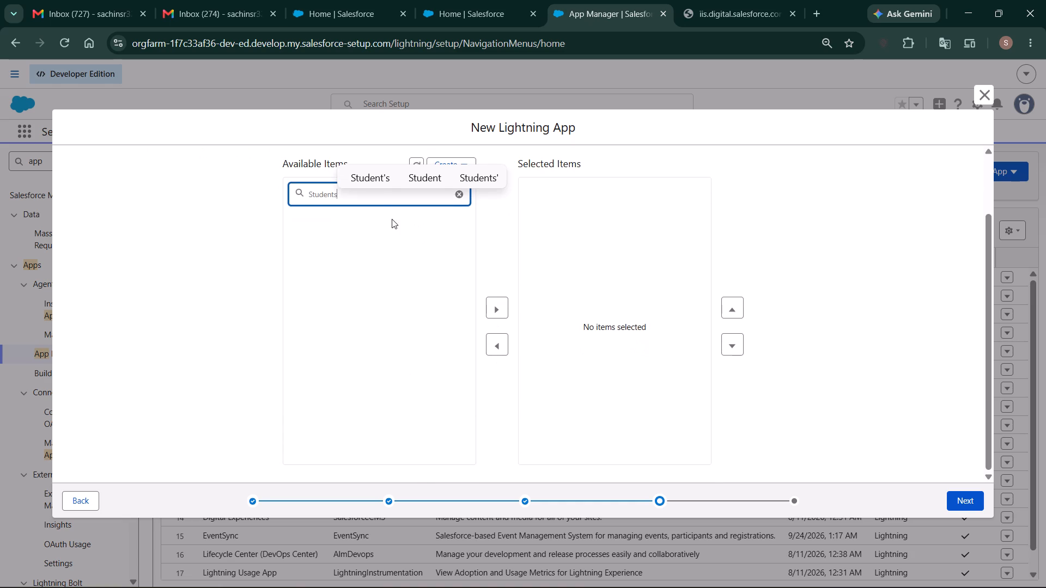
left_click(379, 197)
key("BackSpace")
key("BackSpace")
key("BackSpace")
key("BackSpace")
key("BackSpace")
key("BackSpace")
key("BackSpace")
key("BackSpace")
key("BackSpace")
key("BackSpace")
key("BackSpace")
key("BackSpace")
key("BackSpace")
key("BackSpace")
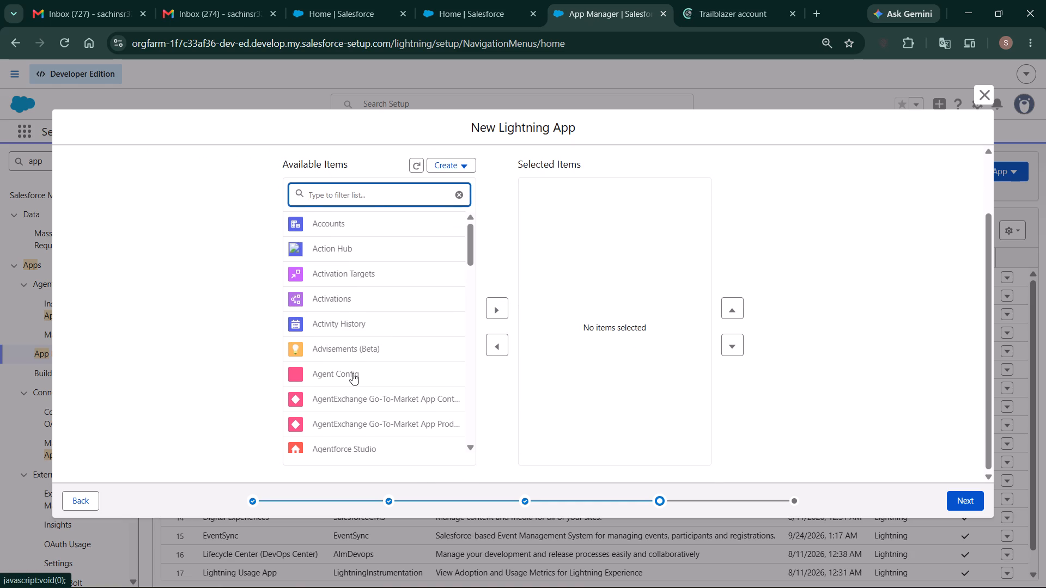
Look through the unfiltered list of available navigation items for the objects to include in the app.
scroll(352, 373, "down", 4)
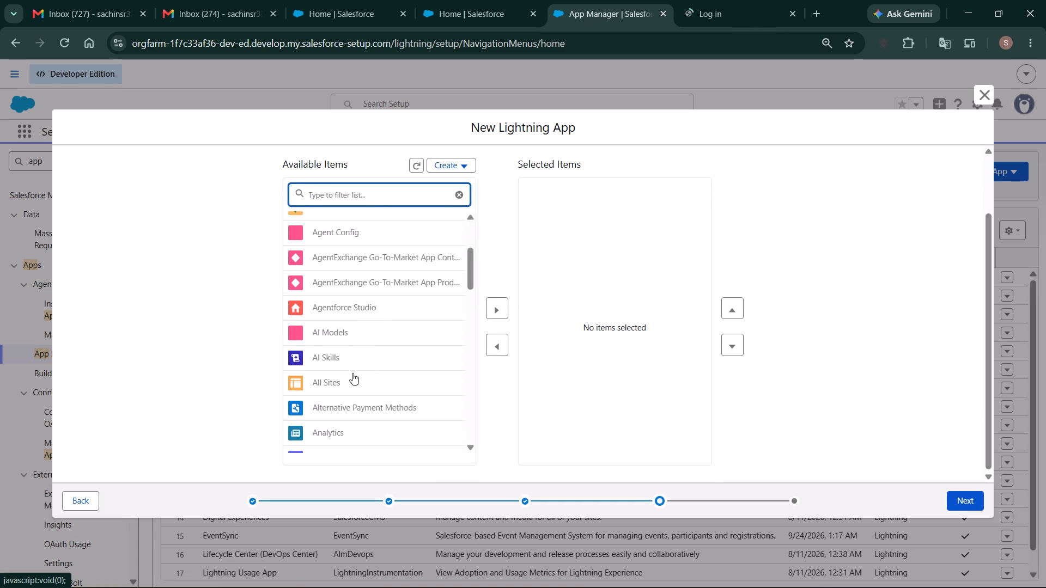
scroll(352, 373, "down", 5)
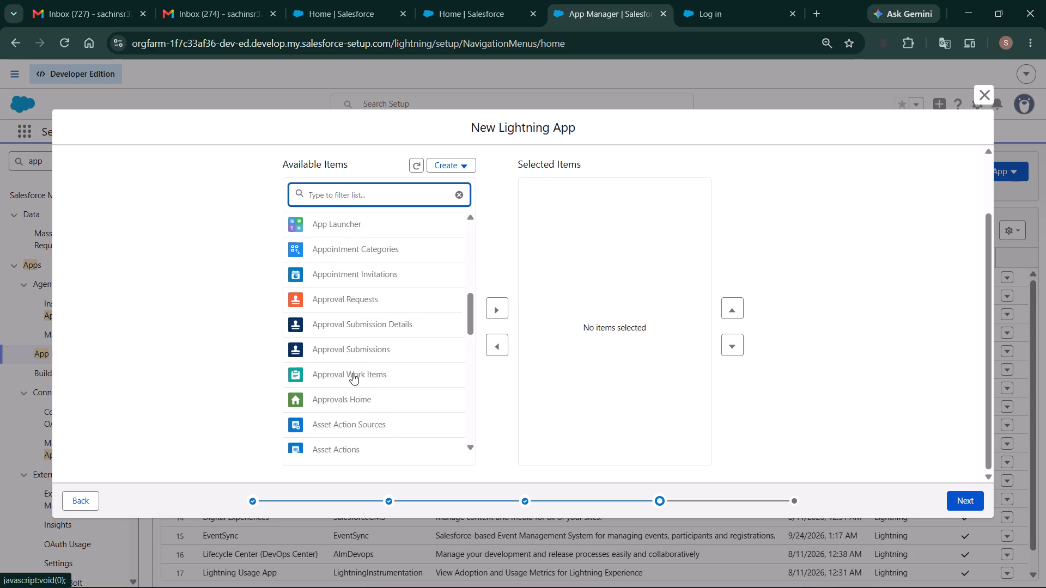
scroll(352, 373, "down", 4)
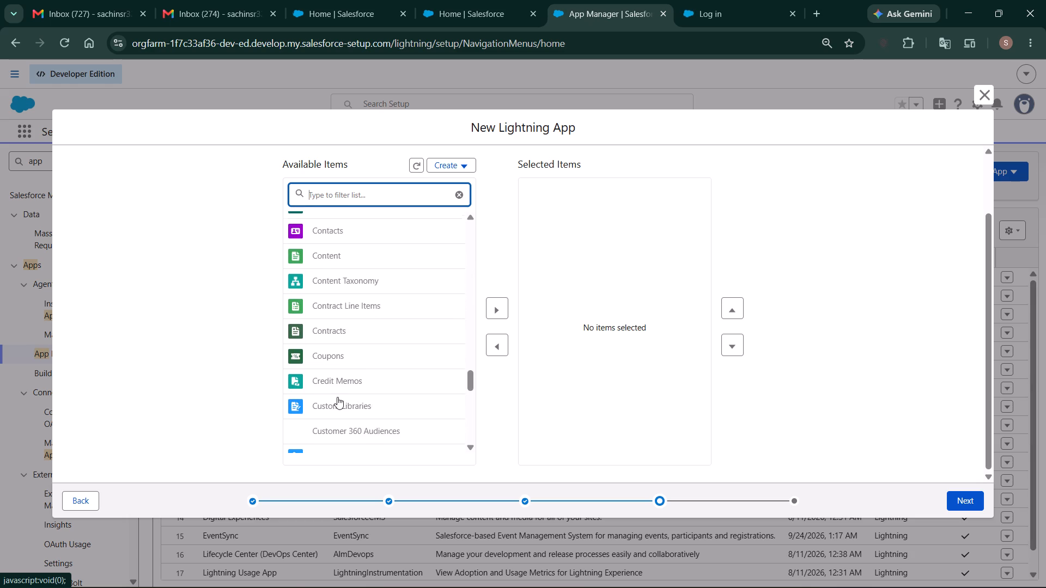
scroll(337, 397, "down", 4)
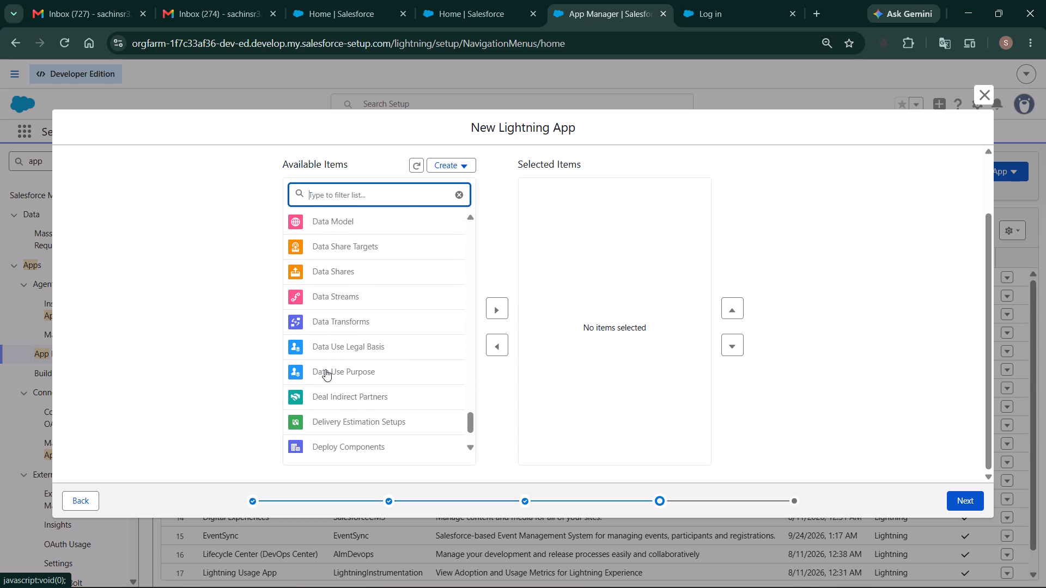
scroll(325, 369, "down", 1)
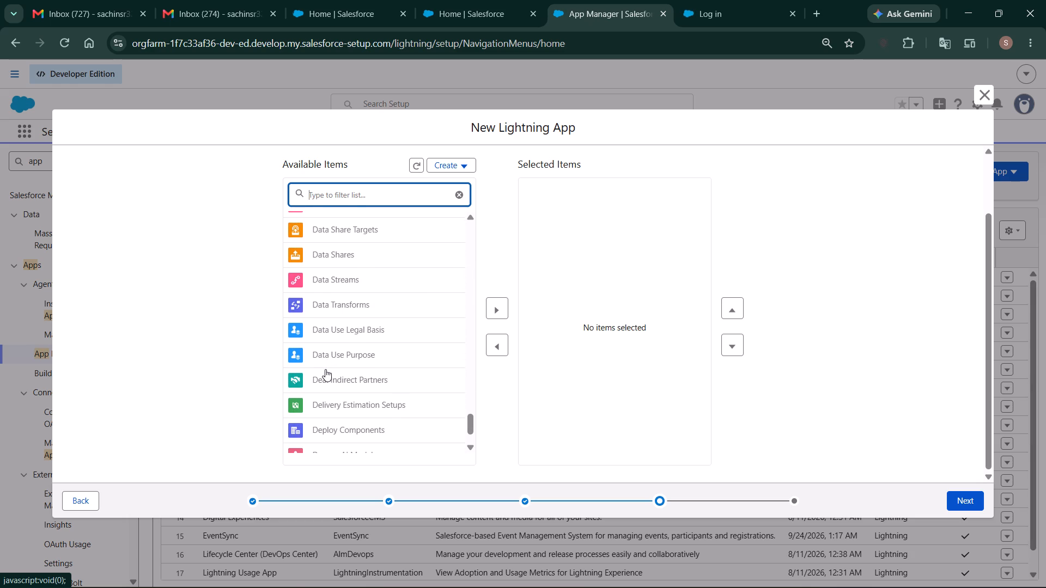
scroll(345, 387, "down", 2)
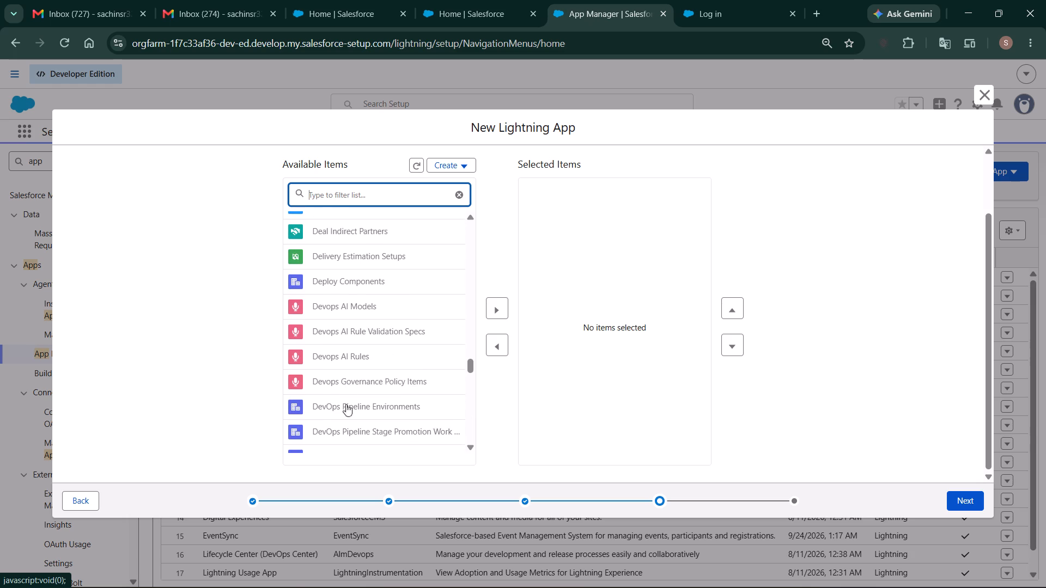
scroll(348, 415, "down", 3)
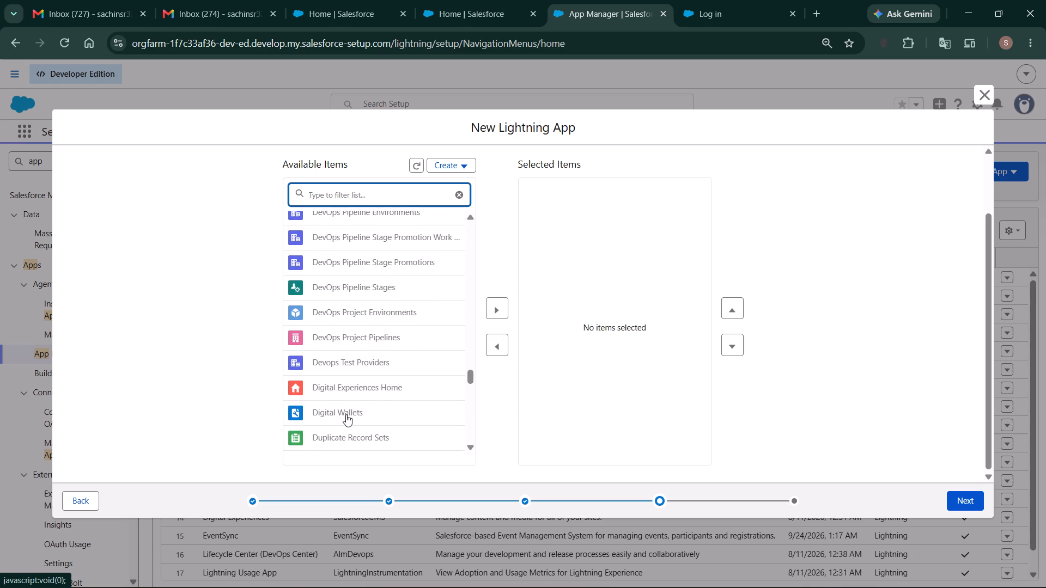
scroll(346, 414, "down", 1)
scroll(348, 365, "down", 3)
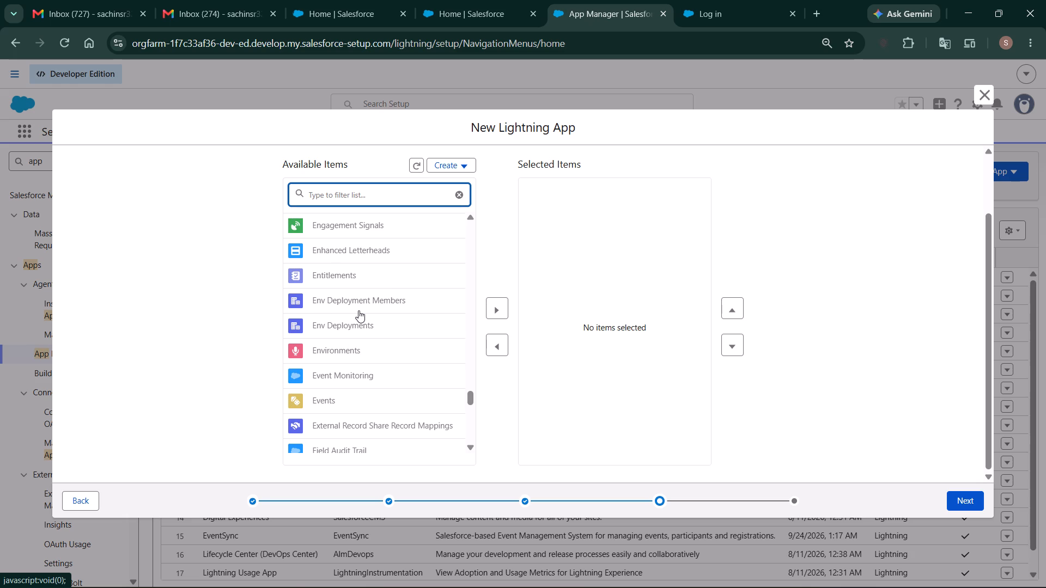
scroll(305, 280, "down", 3)
scroll(387, 348, "down", 4)
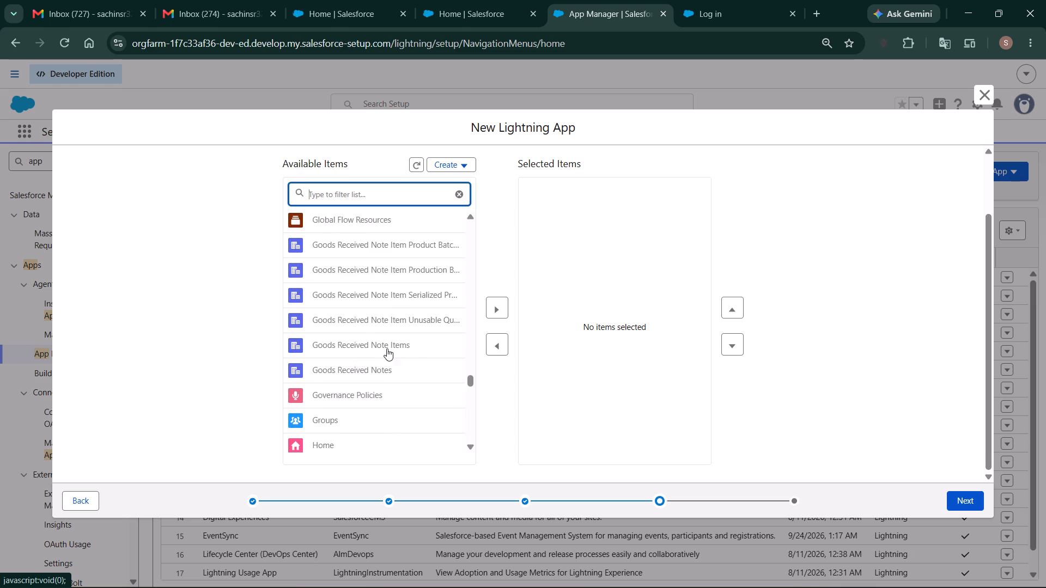
scroll(387, 348, "down", 1)
Filter the available navigation items by "Student" again, and clear the filter.
left_click(330, 193)
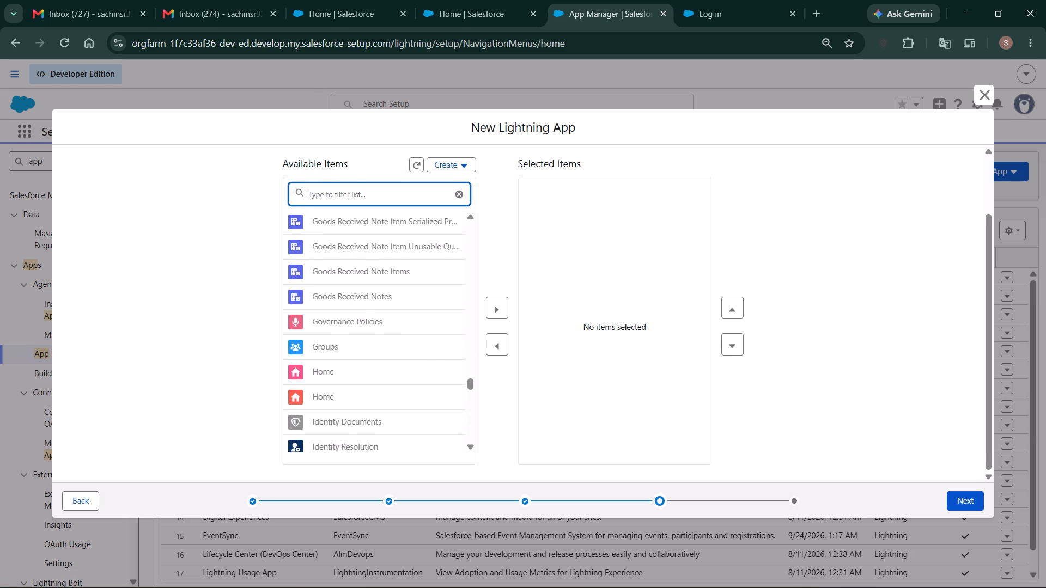
type("Student")
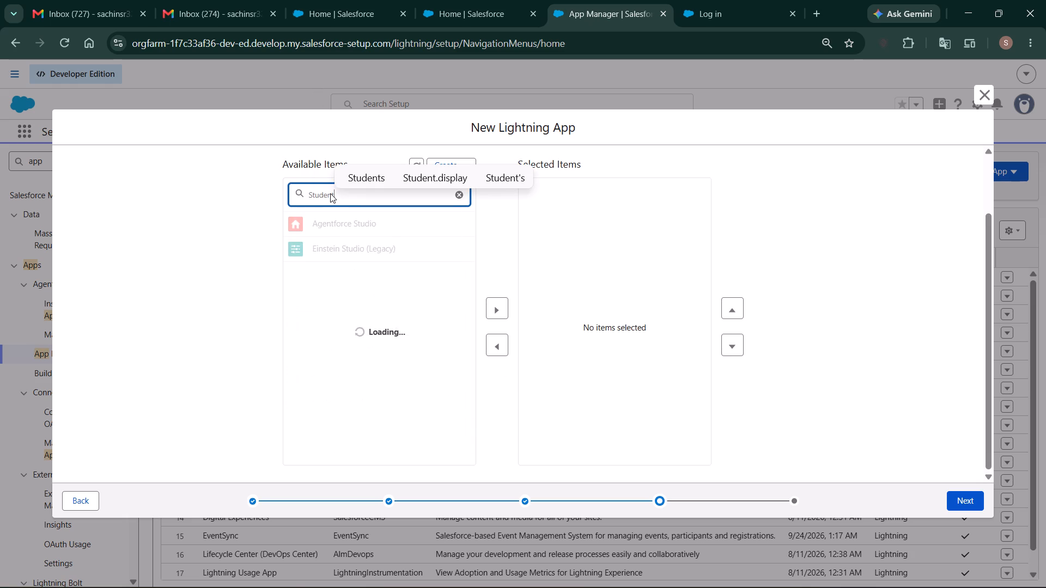
key("BackSpace")
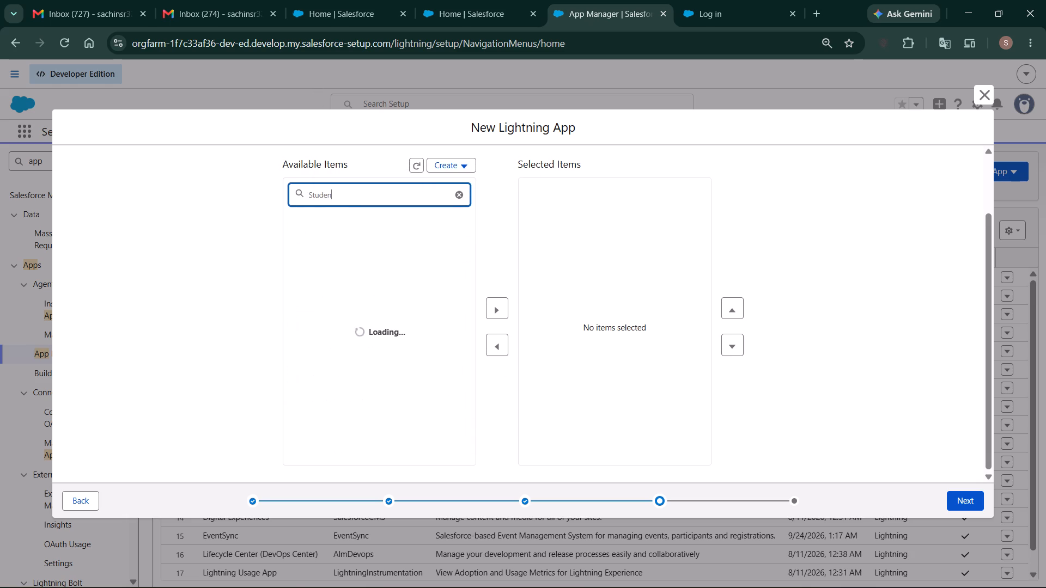
key("BackSpace")
key("BackSpace")
key("BackSpace")
key("BackSpace")
key("BackSpace")
key("BackSpace")
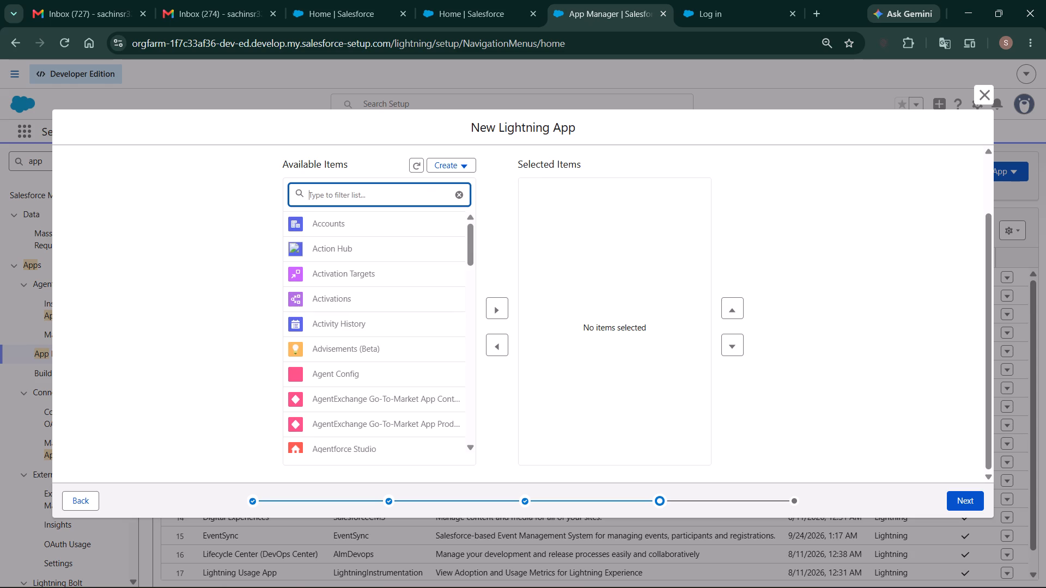
Filter the available navigation items by "St", look through the matching items for a student object, and clear the filter.
type("St")
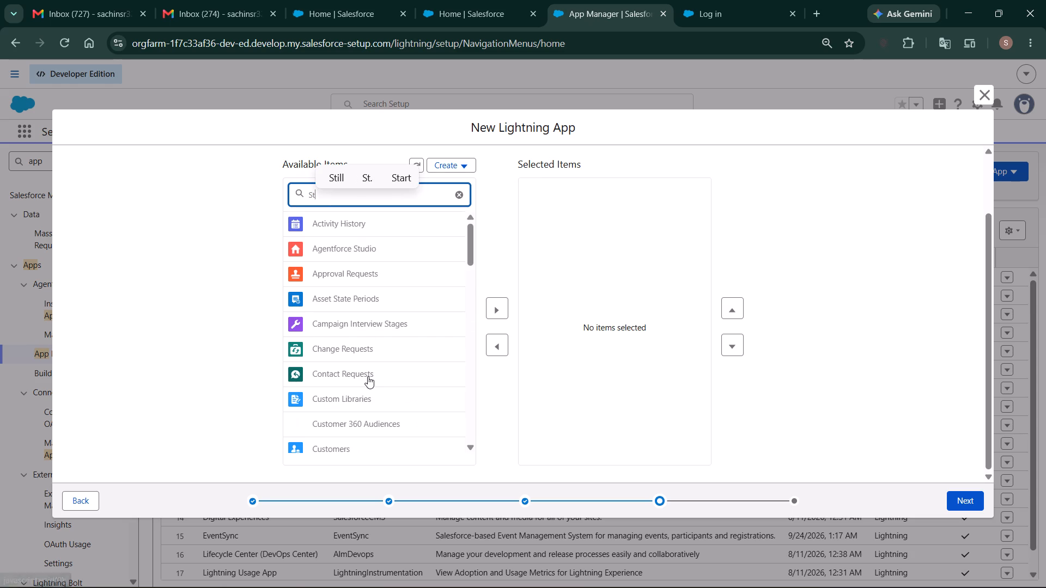
scroll(368, 376, "down", 5)
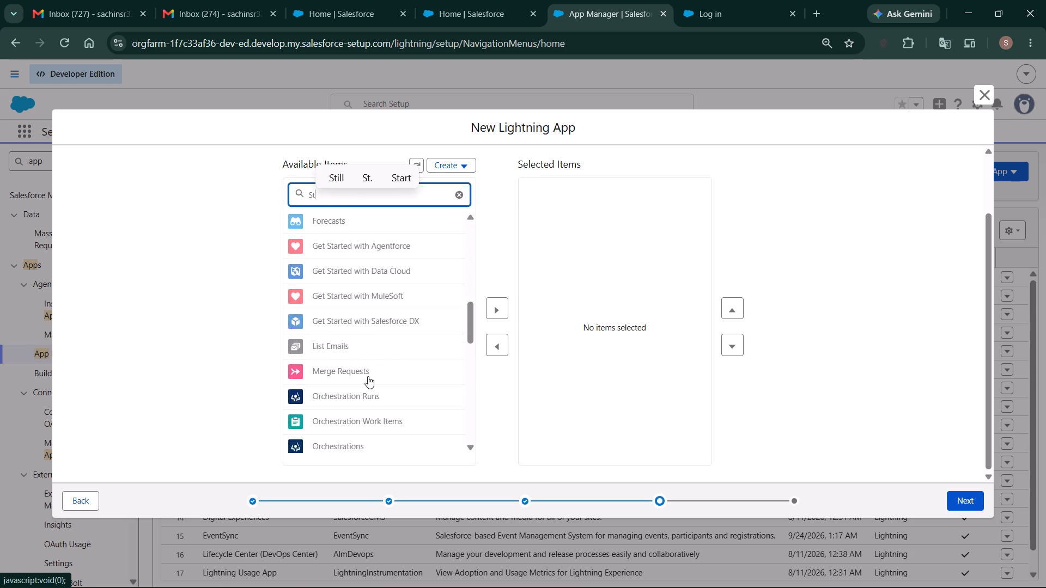
scroll(368, 376, "down", 6)
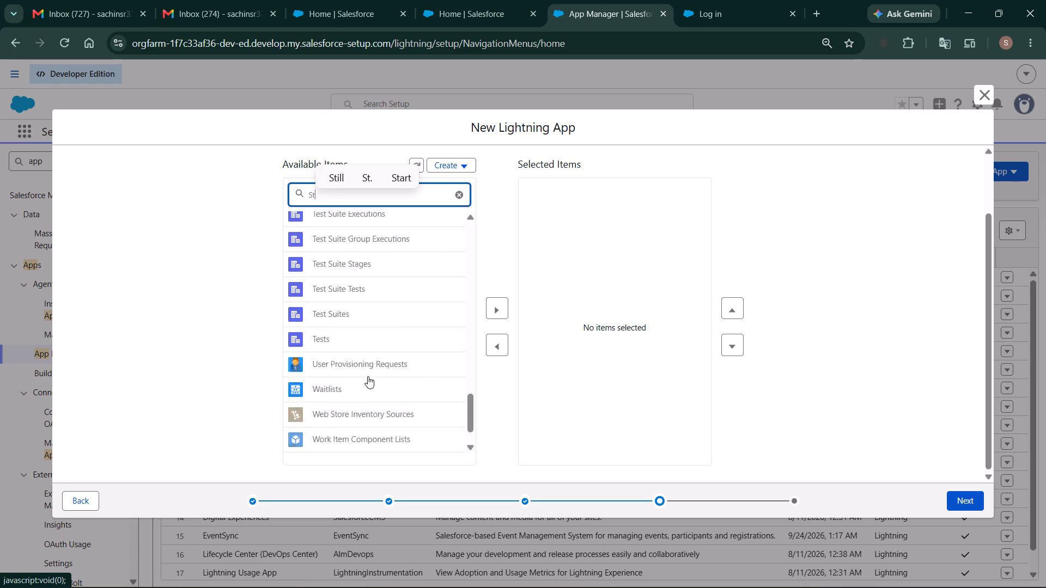
scroll(368, 376, "down", 1)
scroll(338, 329, "down", 5)
scroll(333, 273, "up", 3)
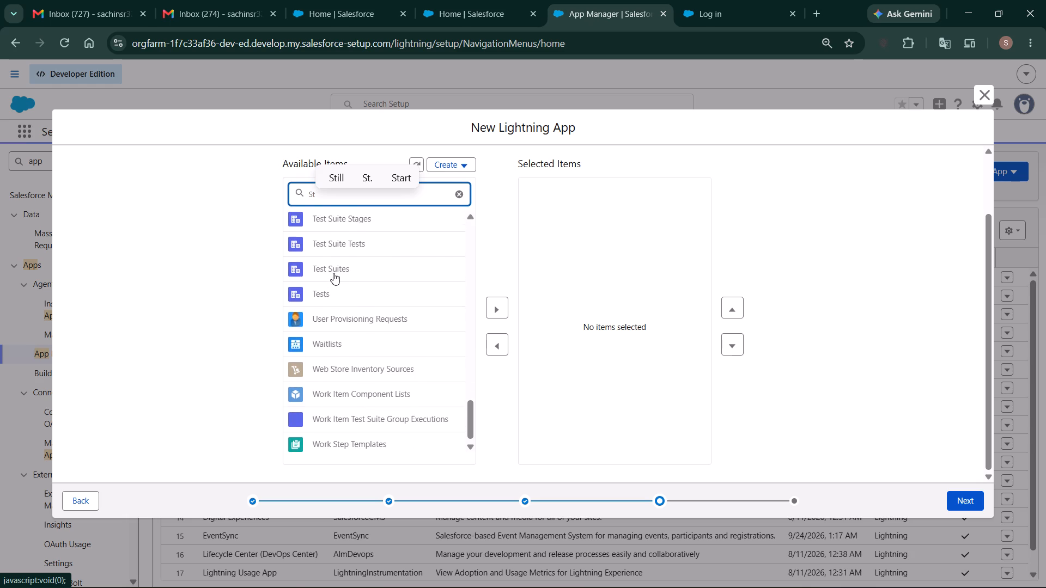
scroll(333, 273, "up", 6)
left_click(323, 268)
key("BackSpace")
key("BackSpace")
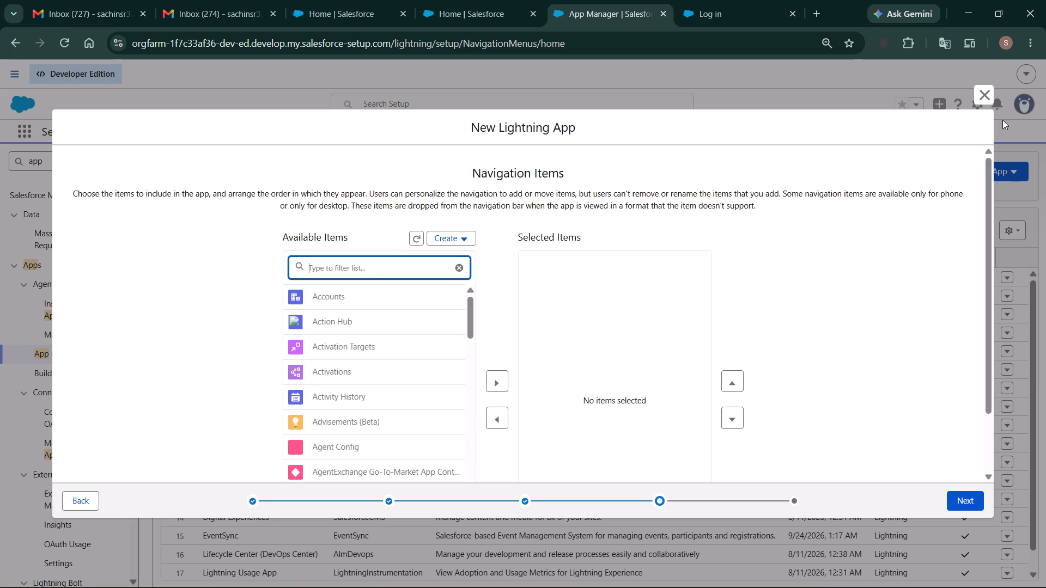
From the EventSync home page, open Setup in a new tab and go to Object Manager.
left_click(482, 16)
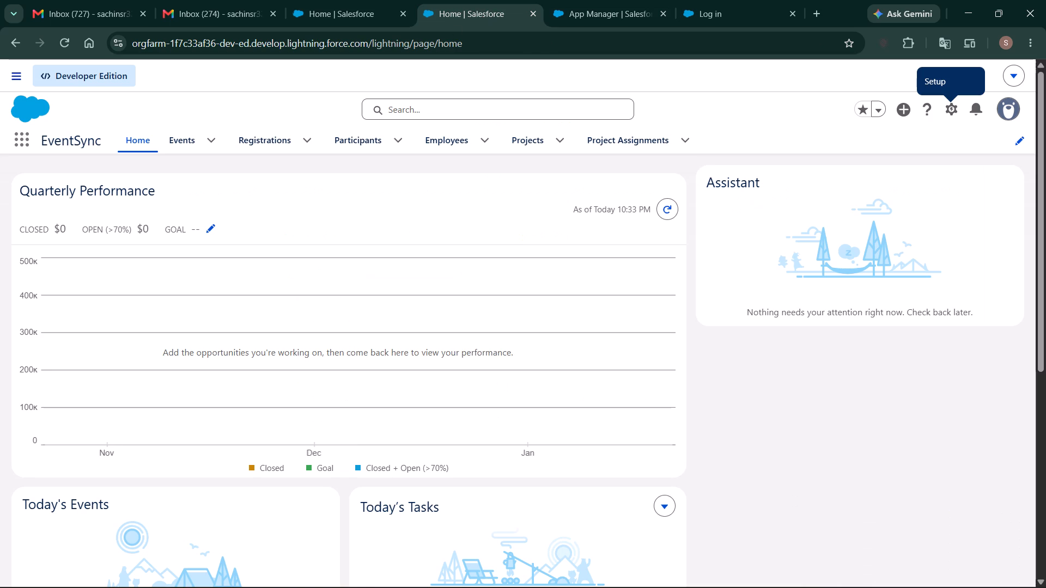
left_click(951, 107)
left_click(874, 168)
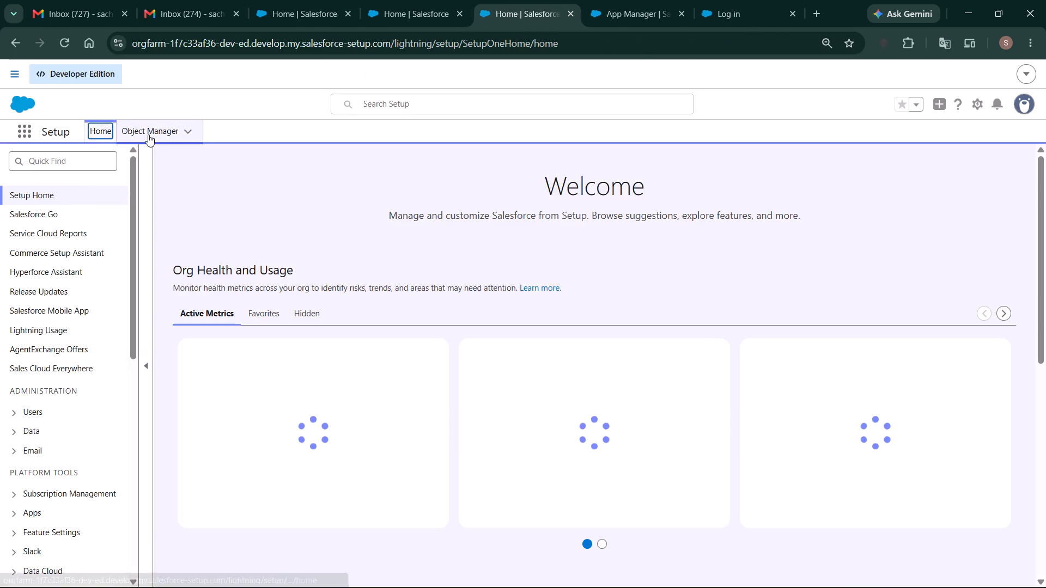
left_click(150, 131)
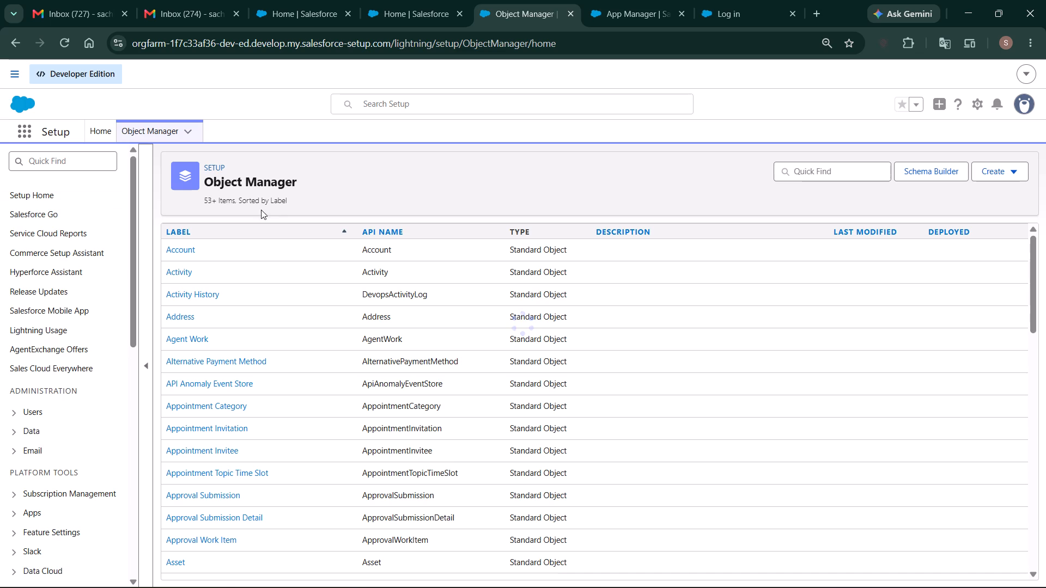
Search the Object Manager list for "Student", and clear the search.
left_click(835, 168)
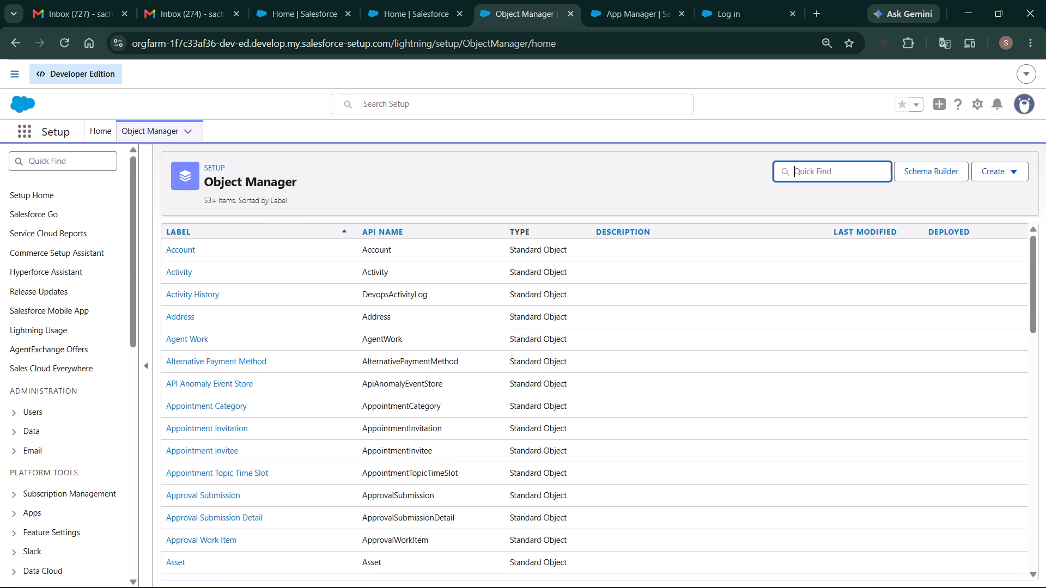
type("Student")
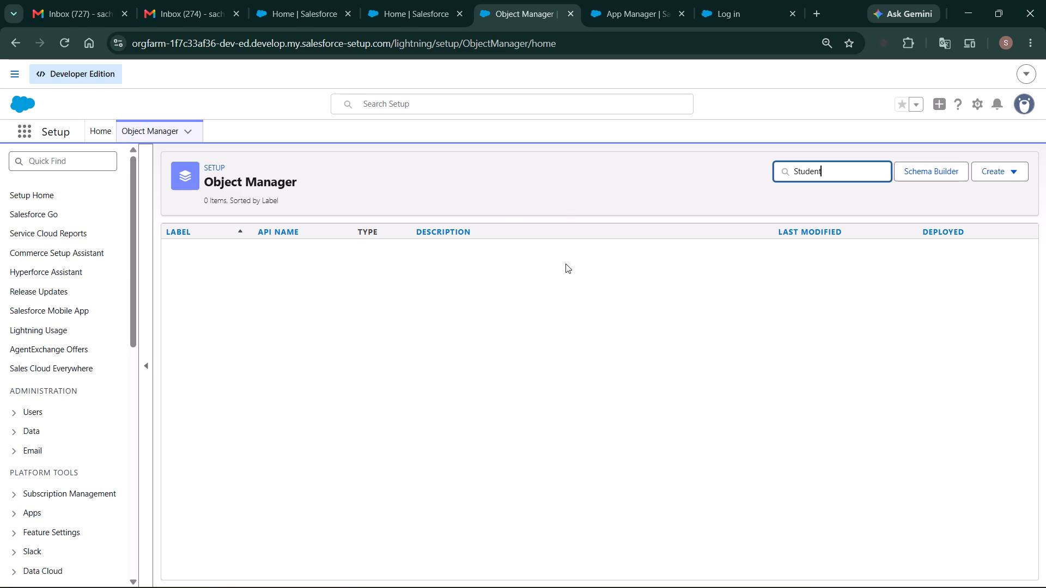
key("BackSpace")
key("BackSpace")
key("BackSpace")
key("BackSpace")
key("BackSpace")
key("BackSpace")
key("BackSpace")
key("BackSpace")
key("BackSpace")
key("BackSpace")
key("BackSpace")
key("BackSpace")
key("BackSpace")
key("BackSpace")
Search the Object Manager list for "Course", try the shorter term "Cou", and clear the search.
type("Course")
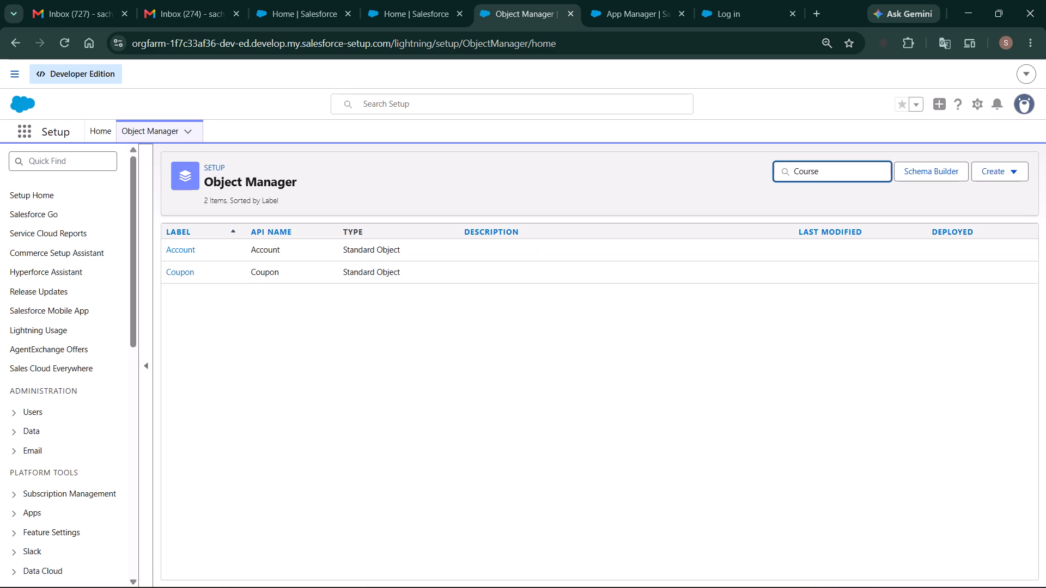
key("BackSpace")
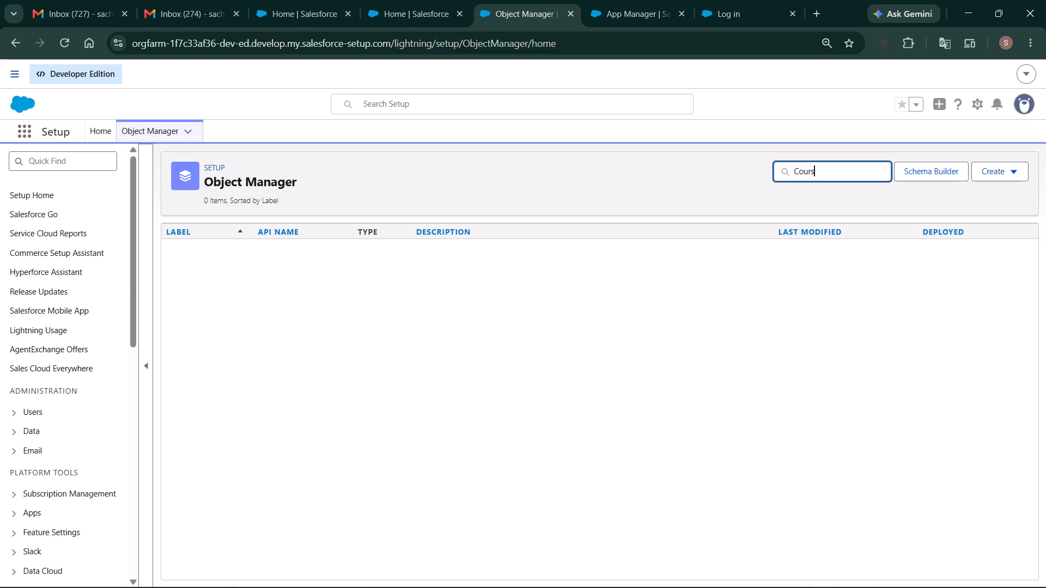
key("BackSpace")
key("BackSpace")
key("BackSpace")
key("BackSpace")
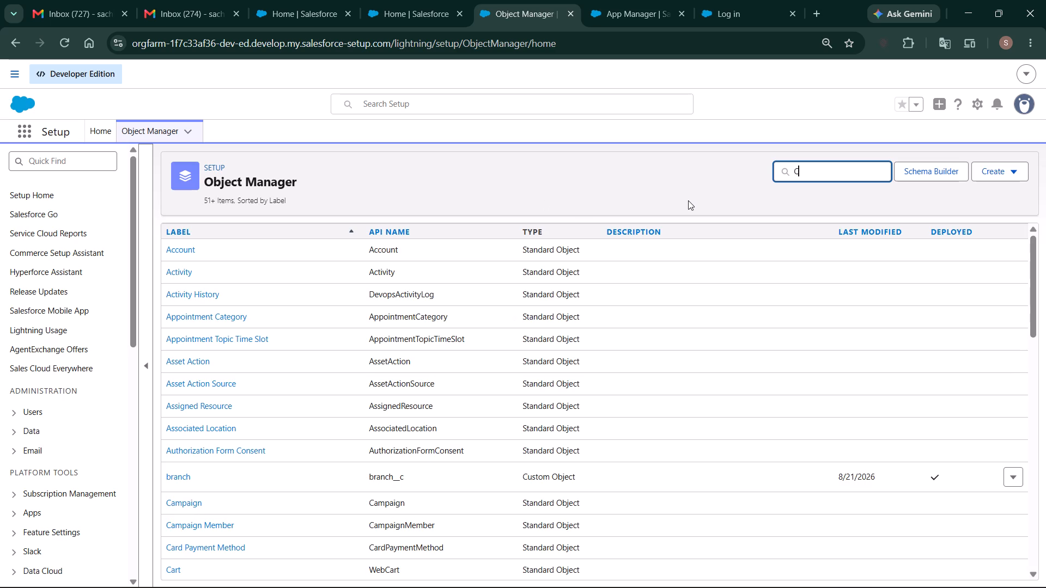
type("ou")
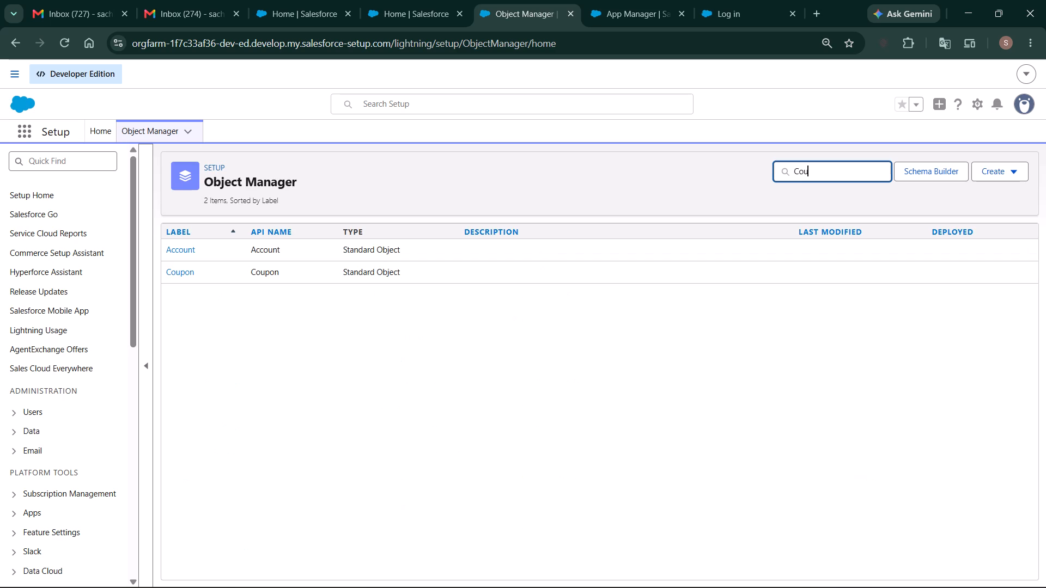
key("BackSpace")
key("BackSpace")
key("BackSpace")
key("BackSpace")
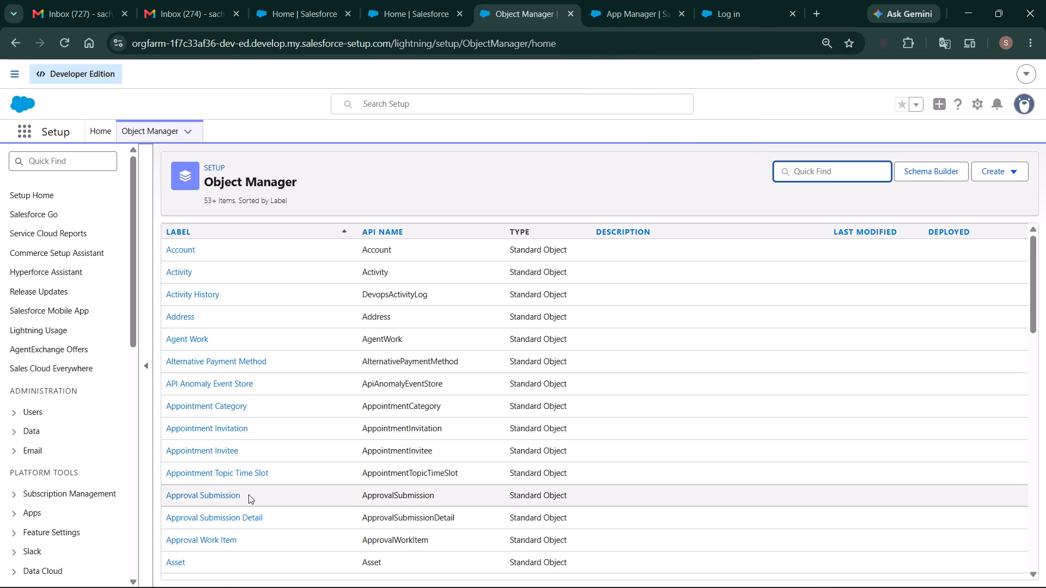
Look through the unfiltered Object Manager list for student and course objects.
scroll(248, 494, "down", 12)
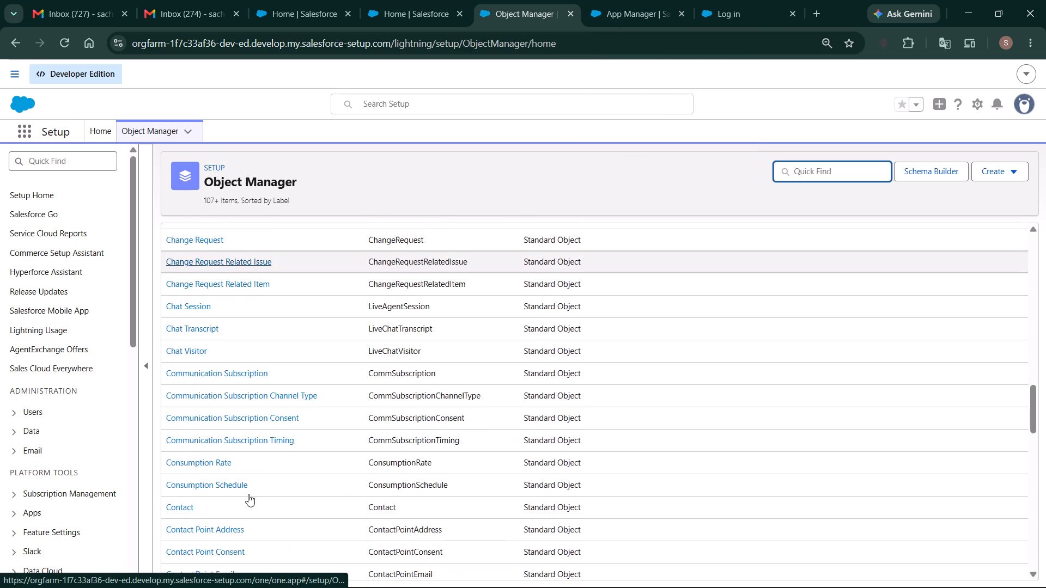
scroll(239, 430, "down", 15)
scroll(239, 430, "up", 6)
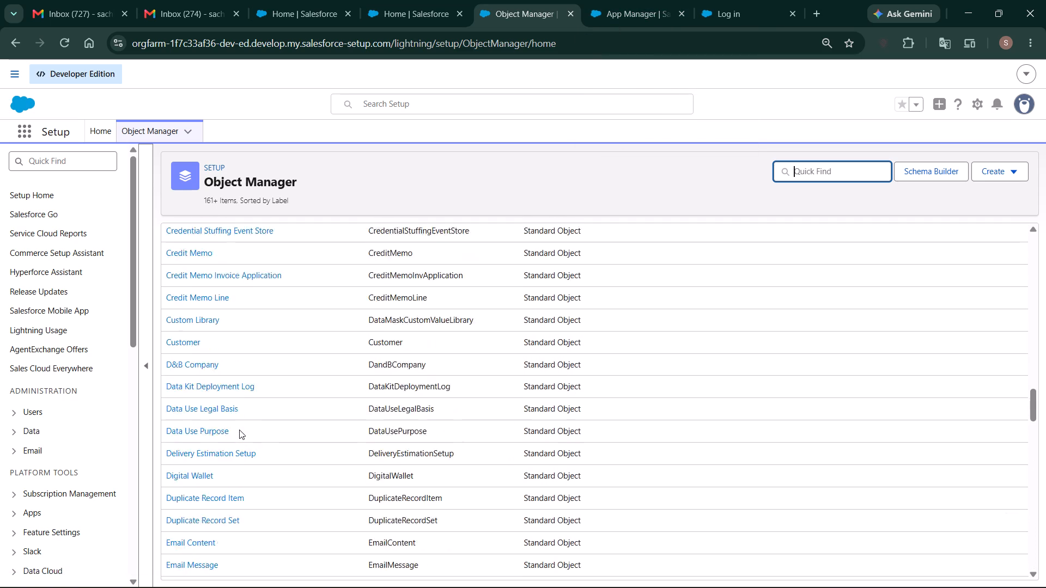
scroll(239, 430, "up", 9)
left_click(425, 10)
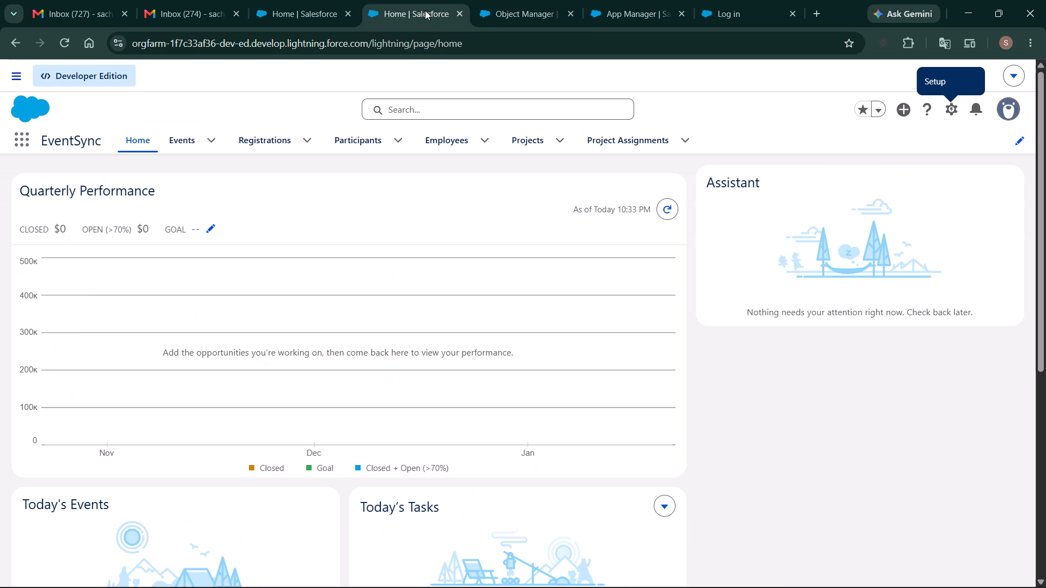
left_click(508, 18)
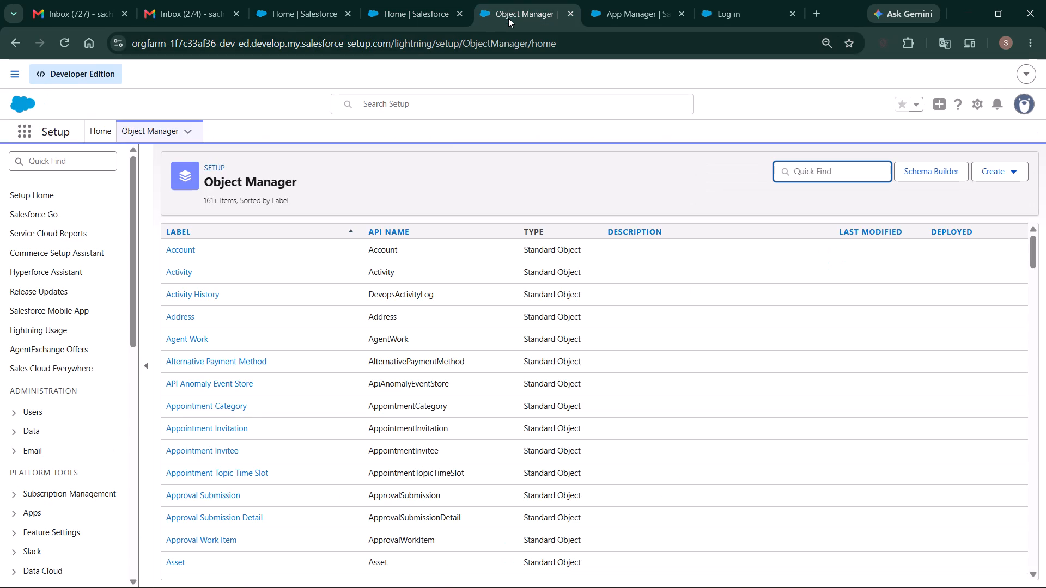
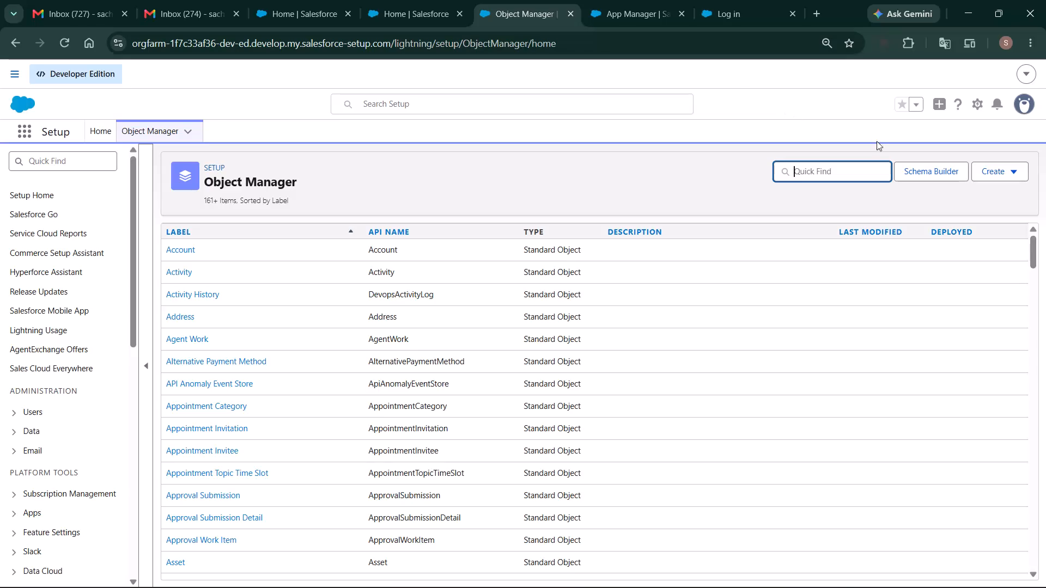
Return to the New Lightning App wizard in the App Manager tab and continue past Navigation Items without selecting any items.
left_click(616, 12)
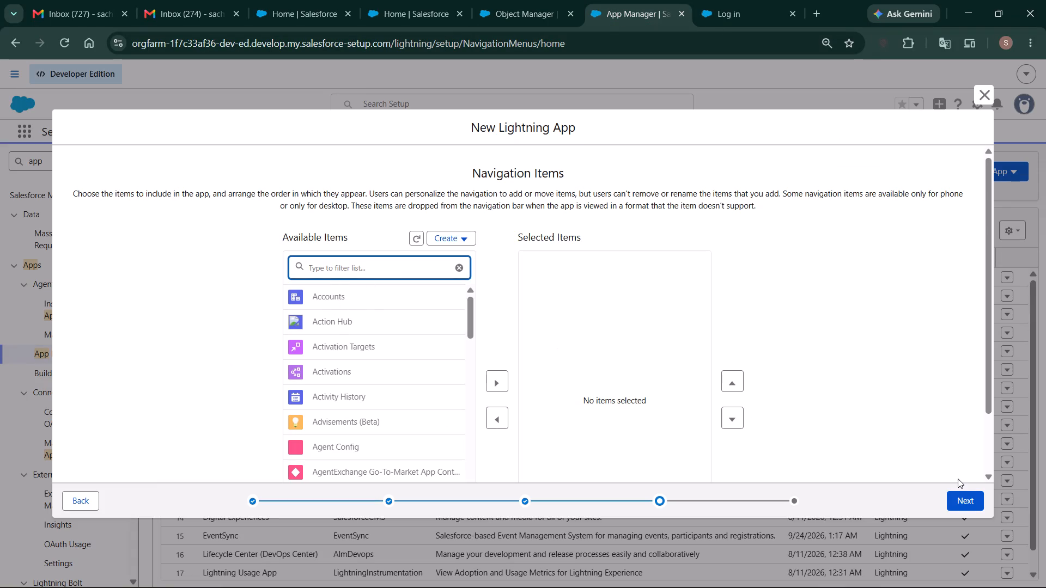
scroll(343, 340, "down", 11)
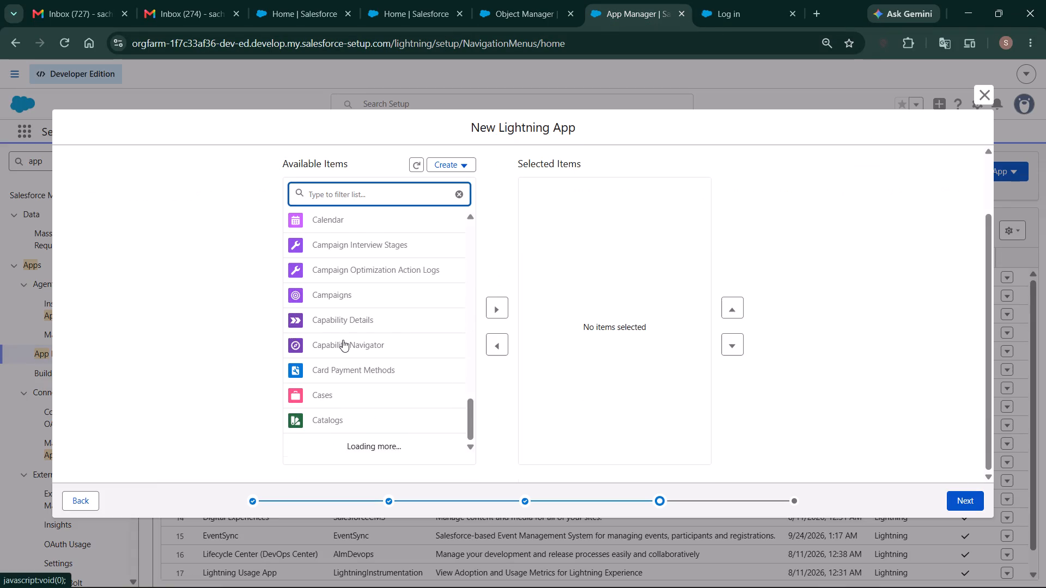
scroll(343, 340, "down", 2)
scroll(384, 436, "down", 2)
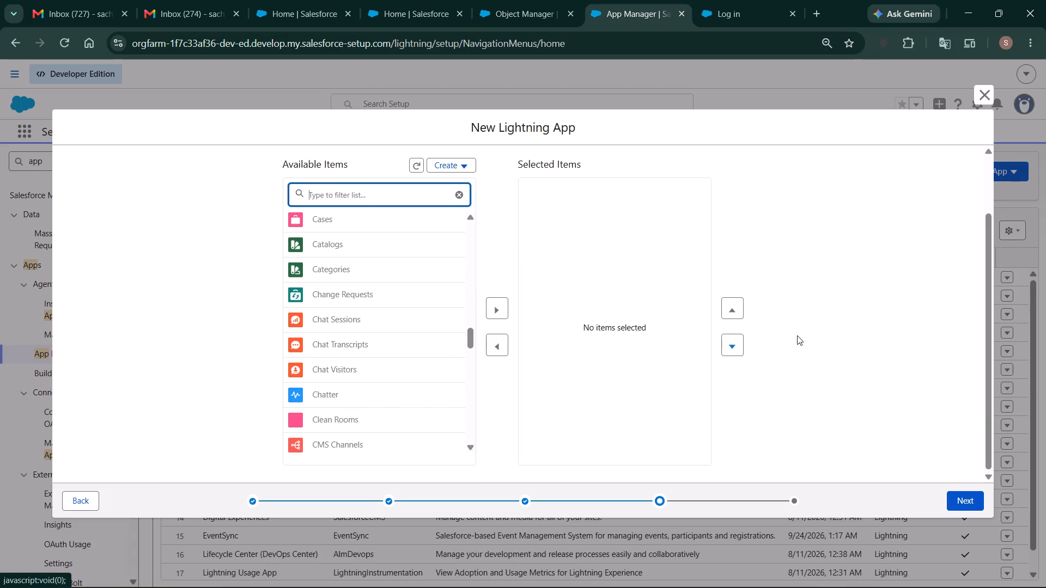
left_click(967, 503)
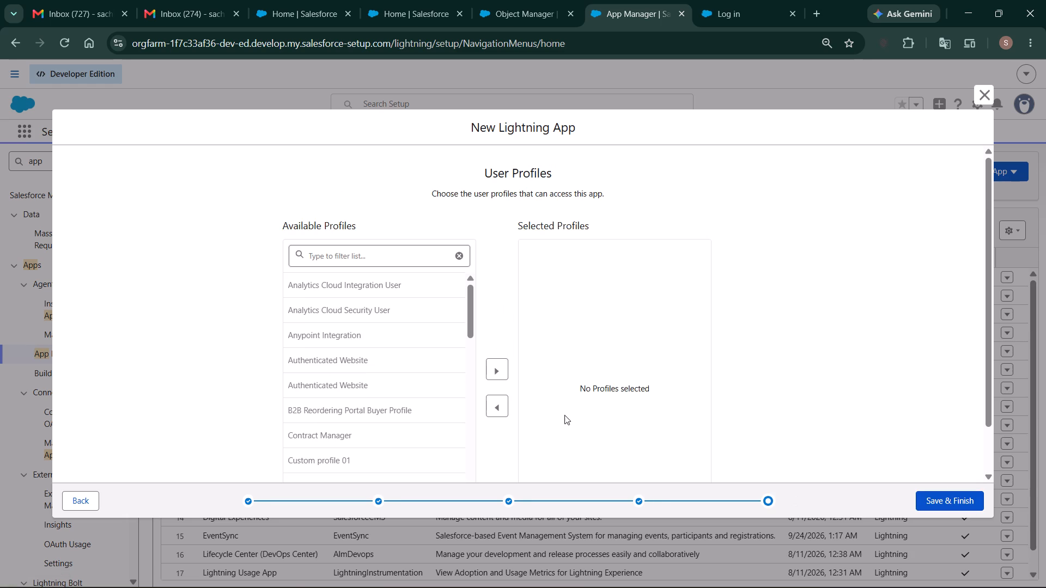
Find the System Administrator profile by filtering for "System", add it to the app's selected profiles, and save the new app.
left_click(363, 253)
key("shift+s")
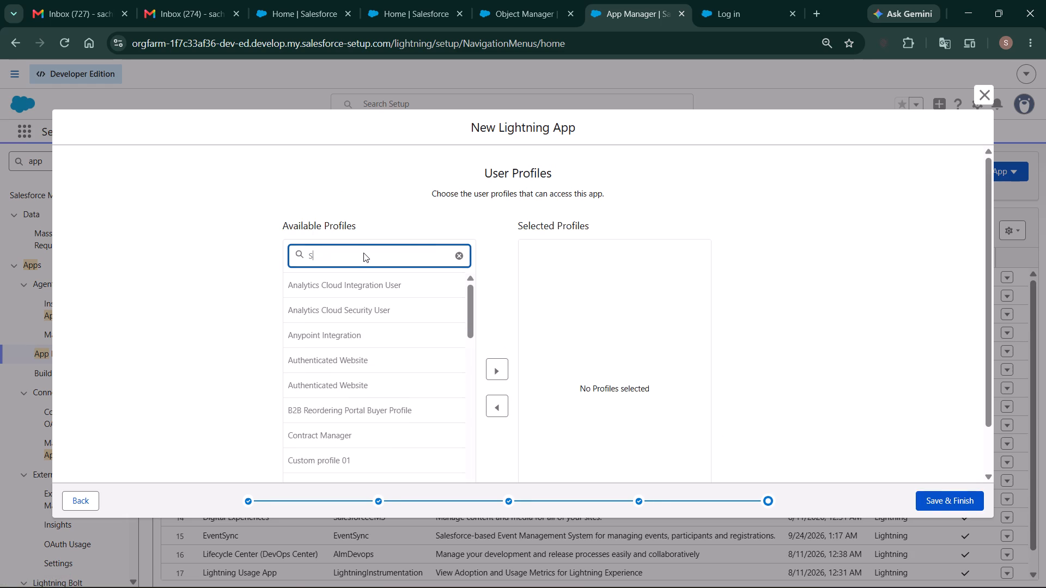
type("ystem")
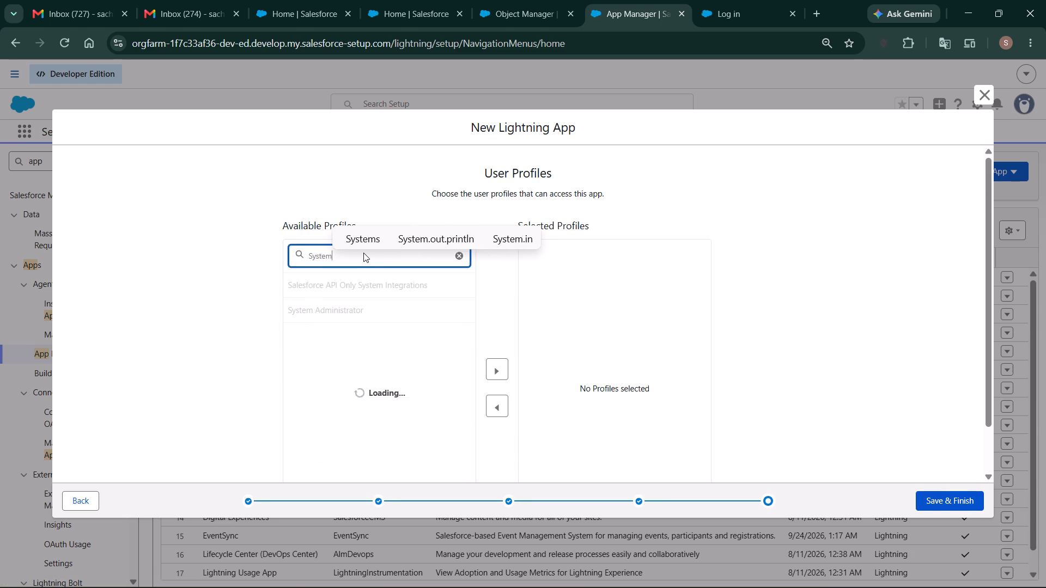
left_click(345, 307)
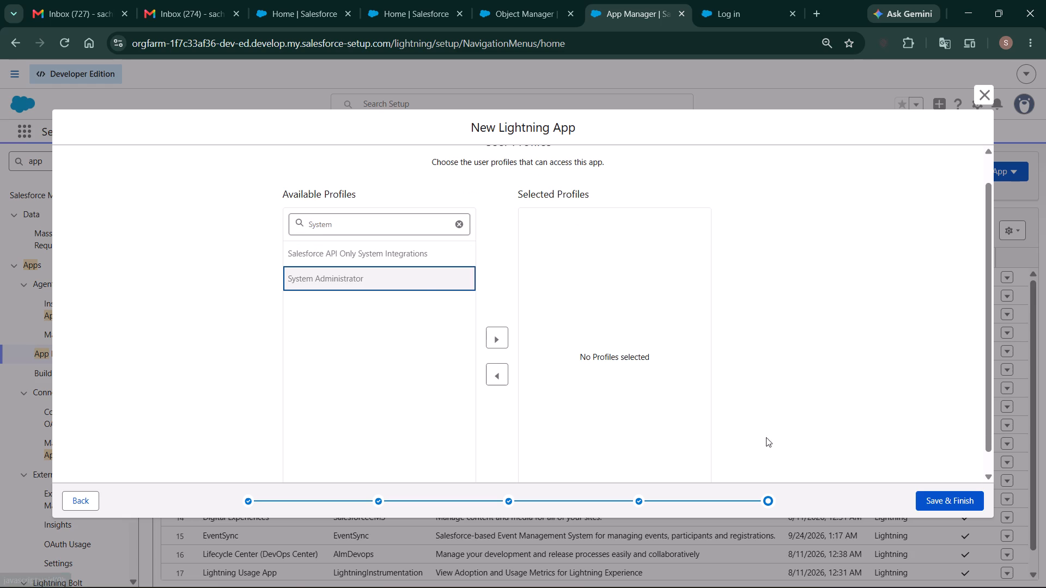
left_click(494, 333)
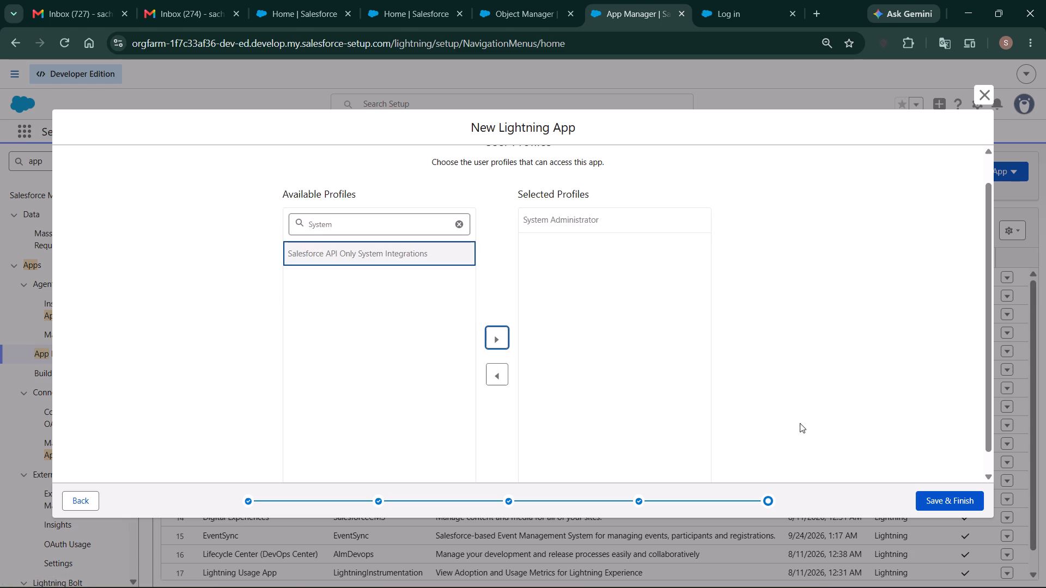
left_click(954, 508)
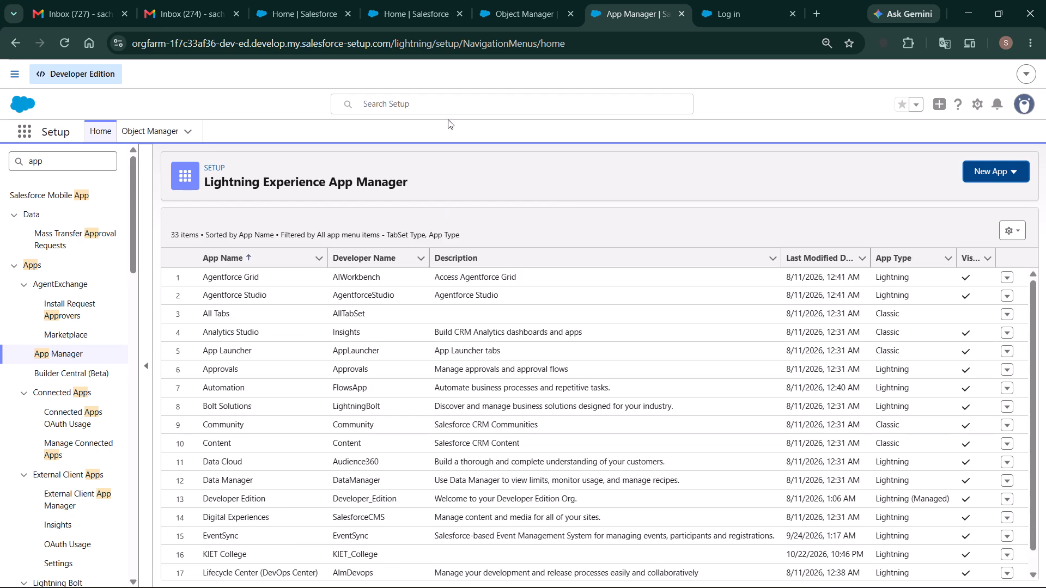
Look through the App Manager list to check the entry for the KIET College app.
scroll(429, 376, "down", 5)
scroll(529, 469, "down", 3)
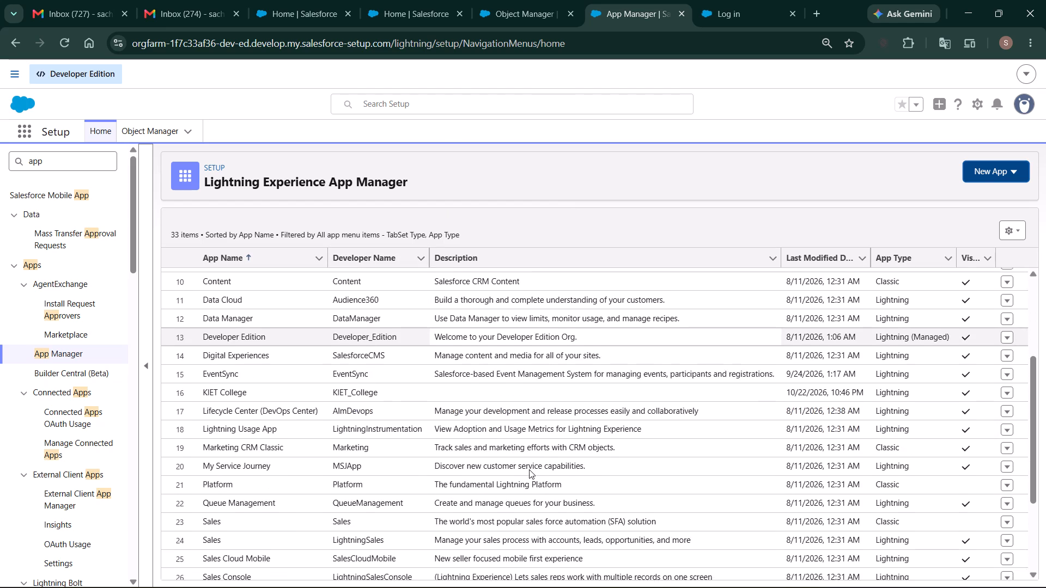
scroll(360, 430, "up", 3)
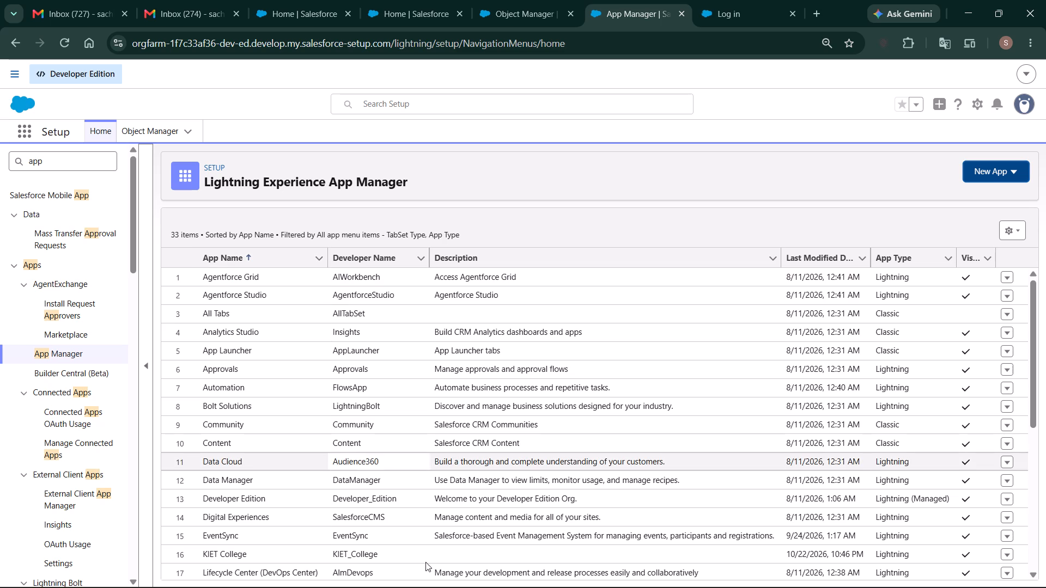
scroll(503, 438, "down", 6)
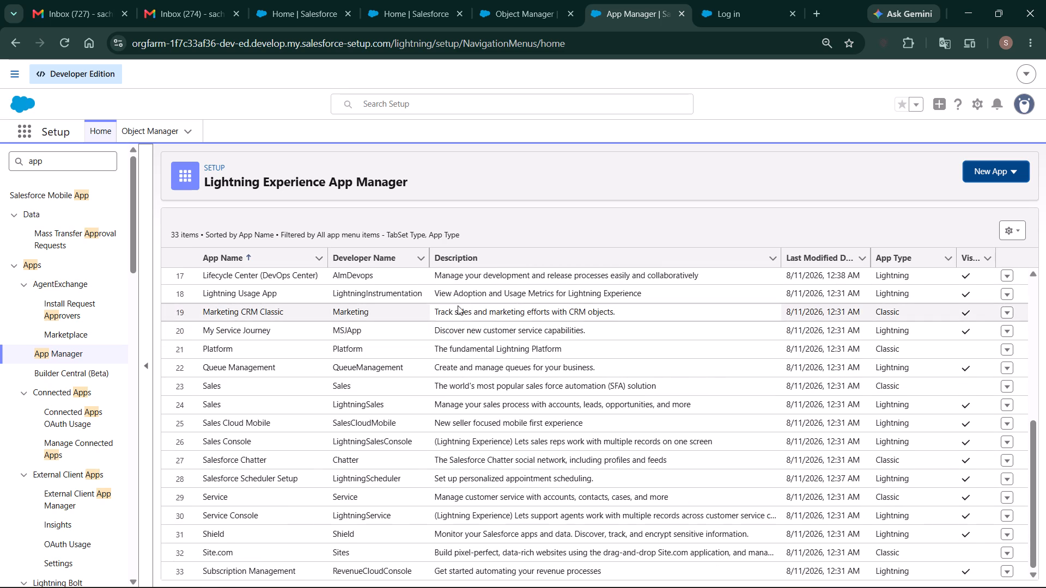